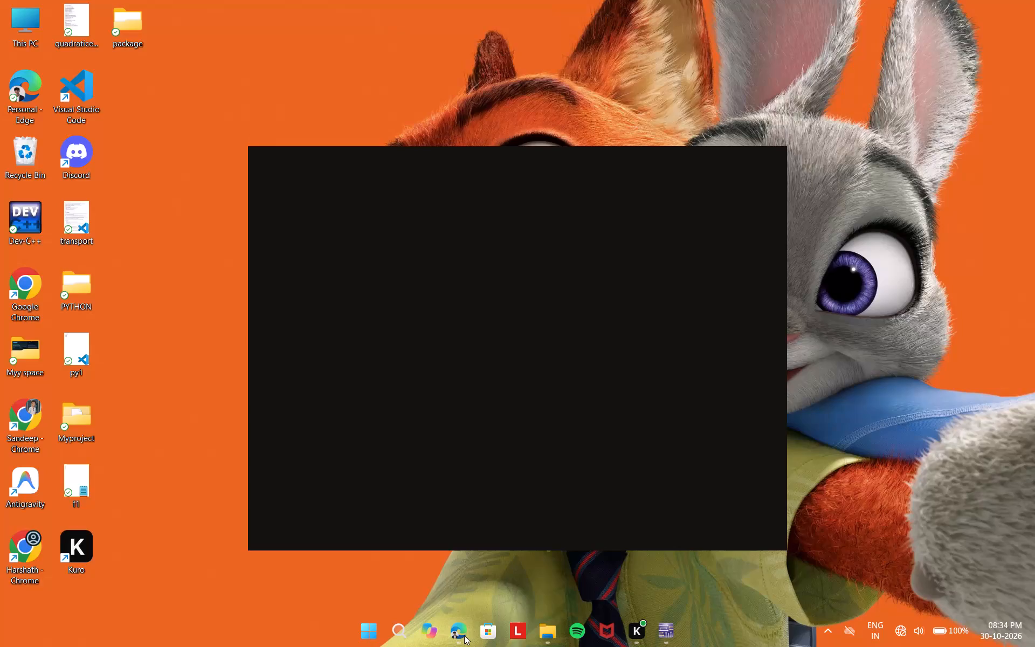
Switch to Microsoft Edge and view the top of the search results on using NAND gates as a NOT gate.
left_click(460, 635)
scroll(597, 455, "up", 2)
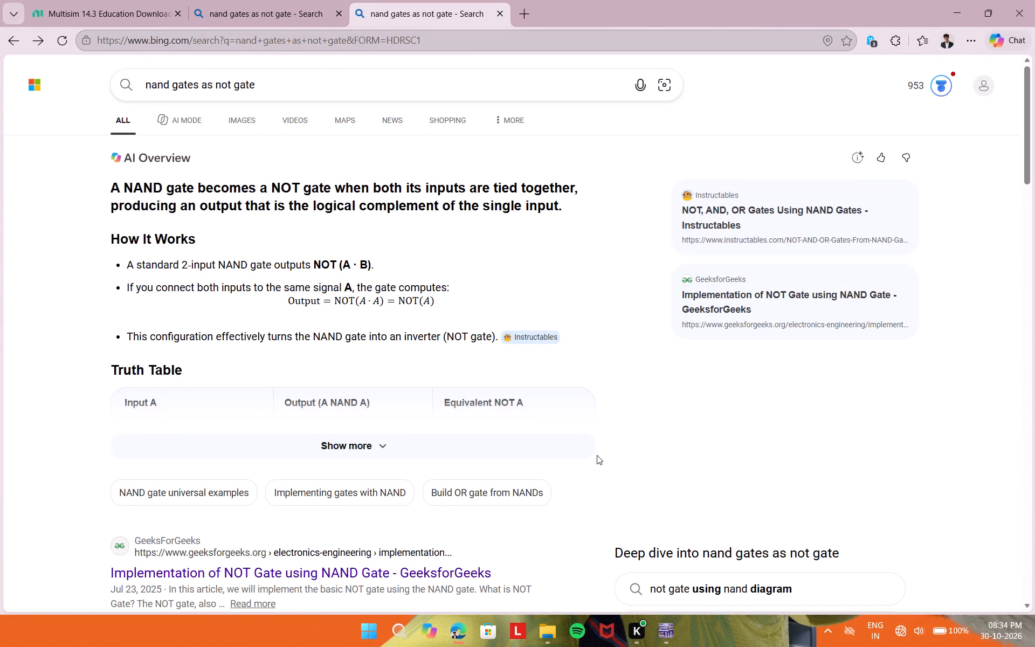
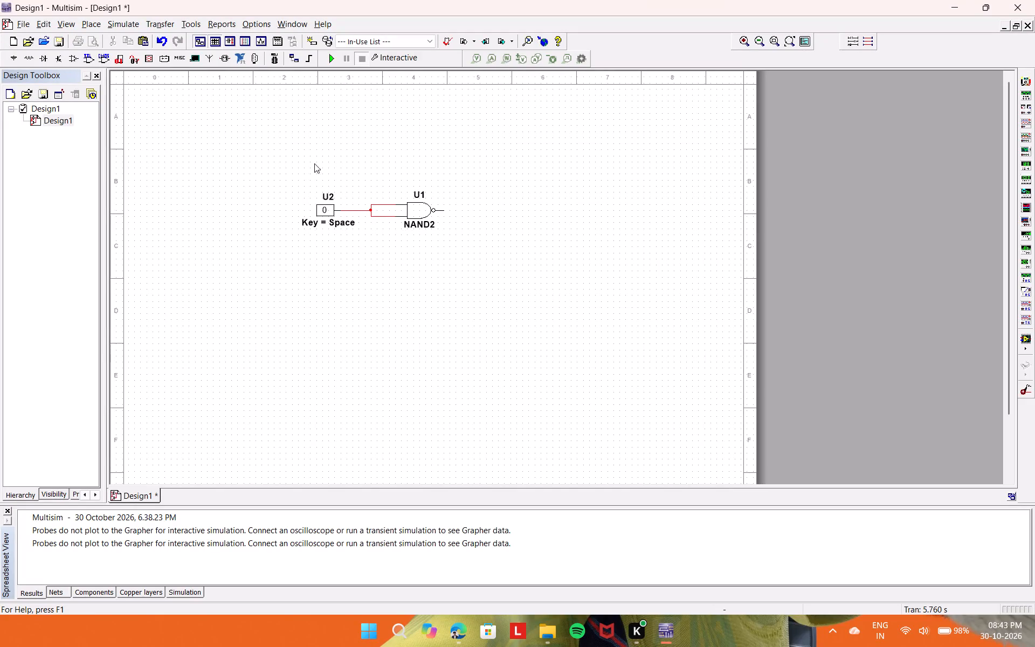
Delete the whole existing circuit from the schematic: interactive digital constant U2, NAND2 gate U1 and their connecting wires.
left_click_drag(300, 191, 489, 235)
key("Delete")
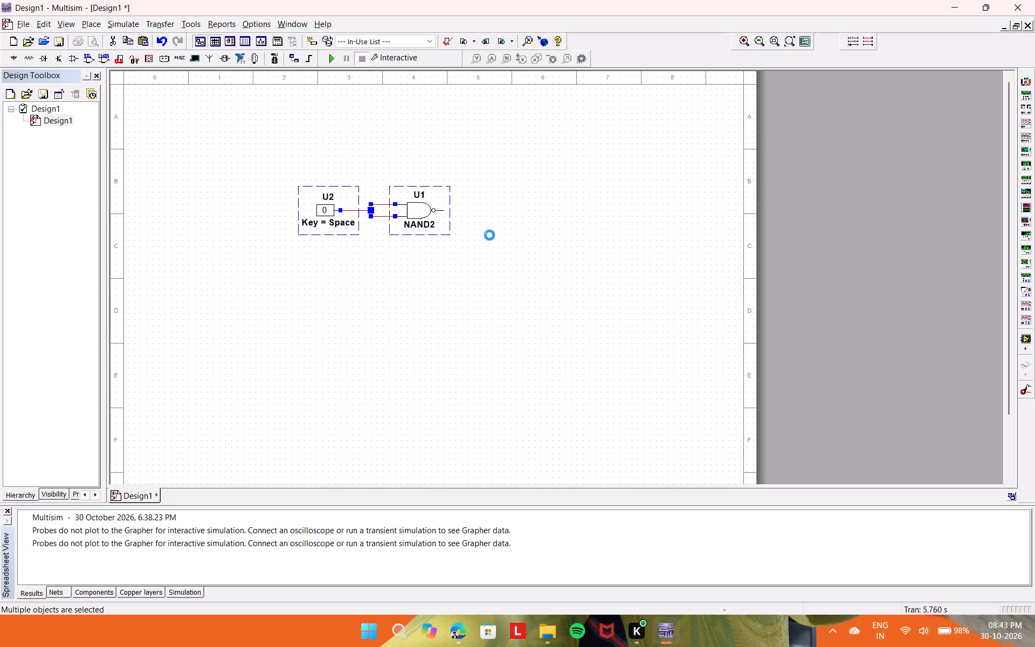
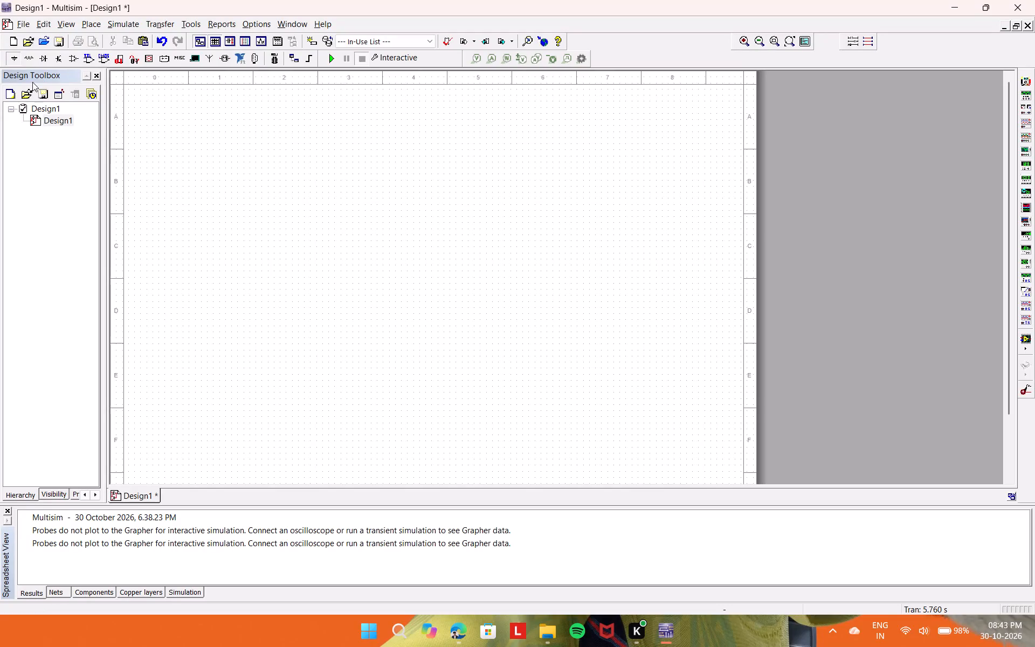
Open the component selection for placing a part and set the Master Database group to <All groups>.
left_click(14, 57)
left_click(49, 74)
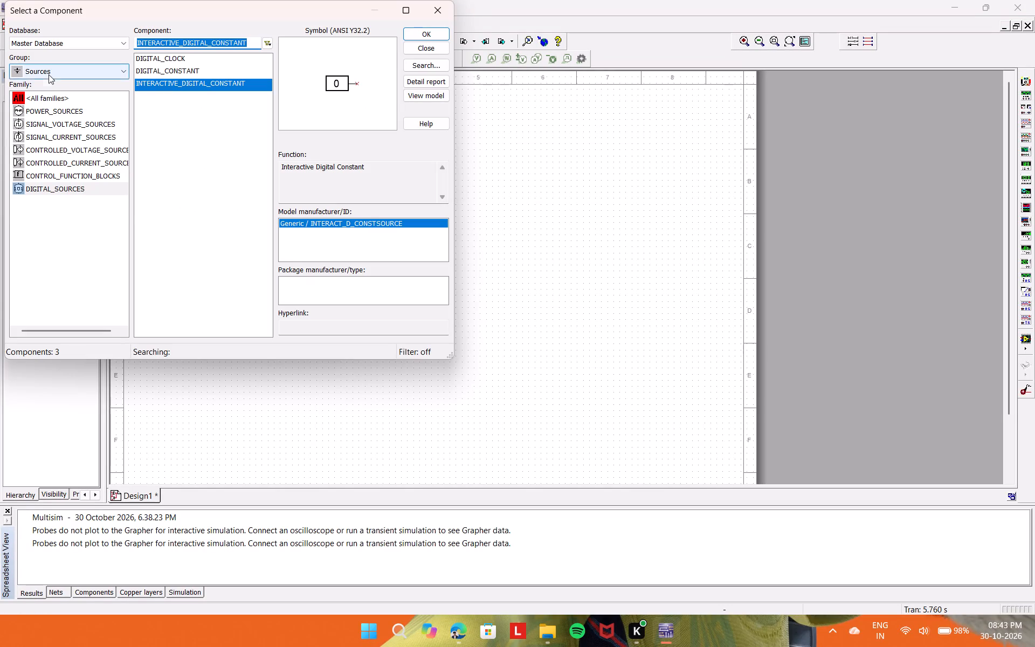
left_click(54, 87)
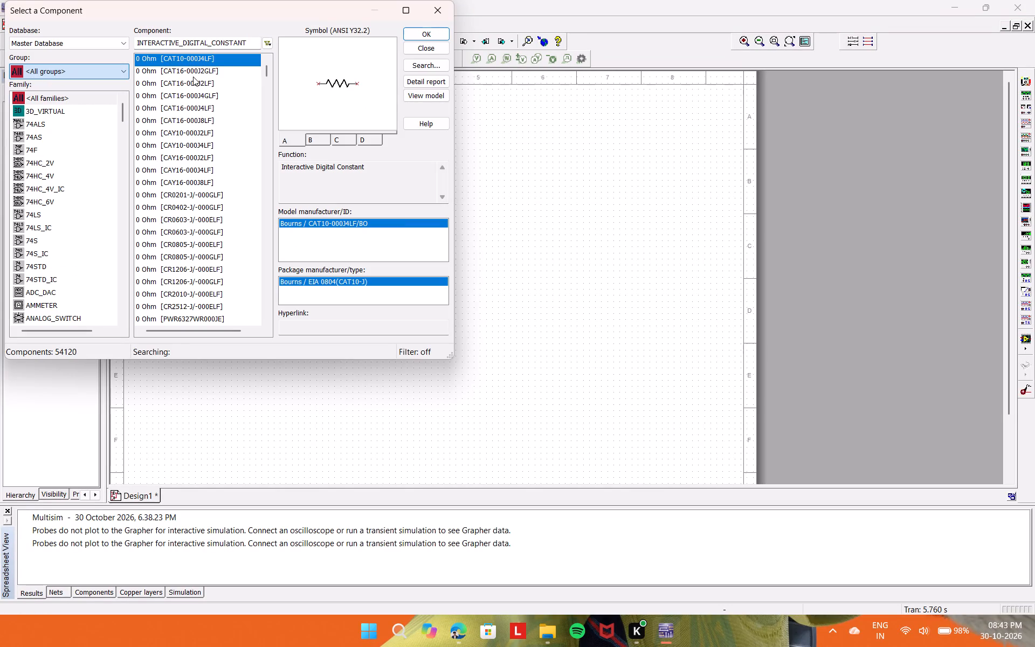
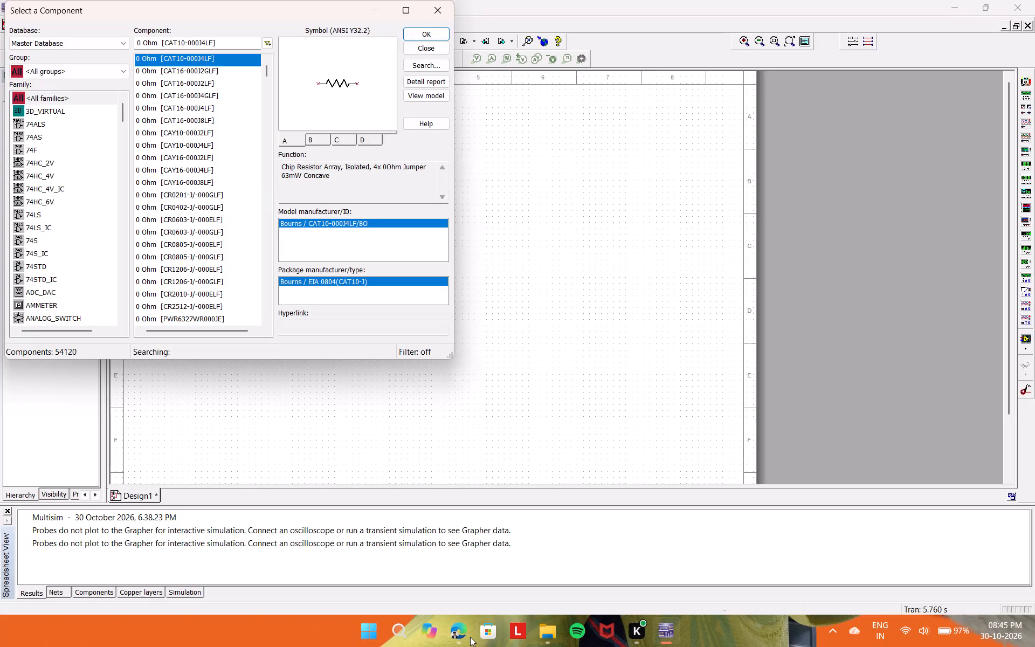
Switch to Microsoft Edge and search the web in a new tab for "nand gate as x-or gate".
left_click(469, 637)
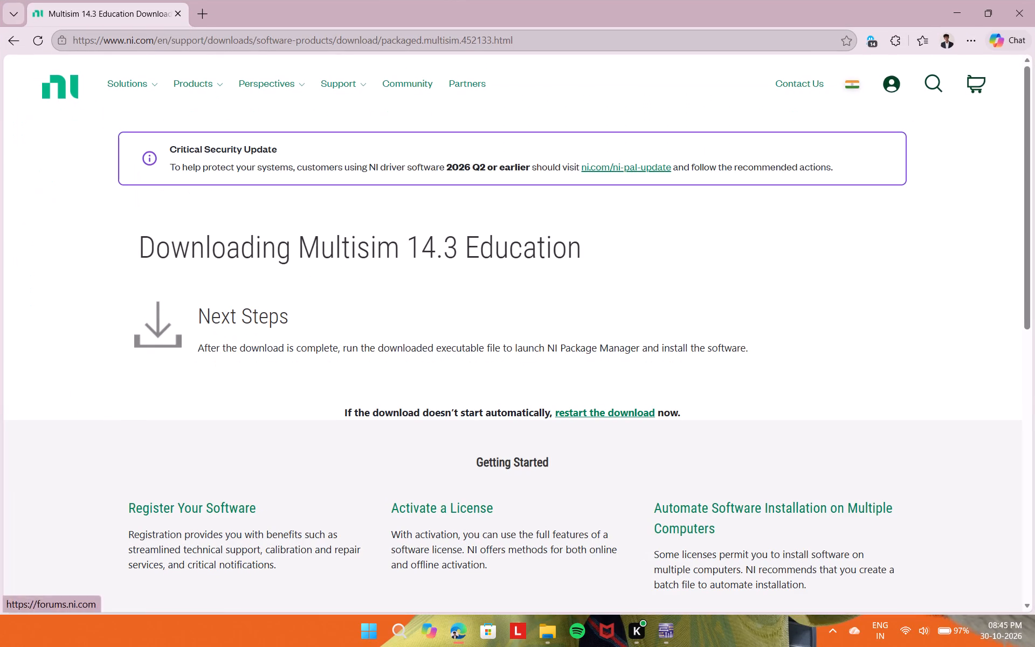
left_click(202, 13)
left_click(226, 41)
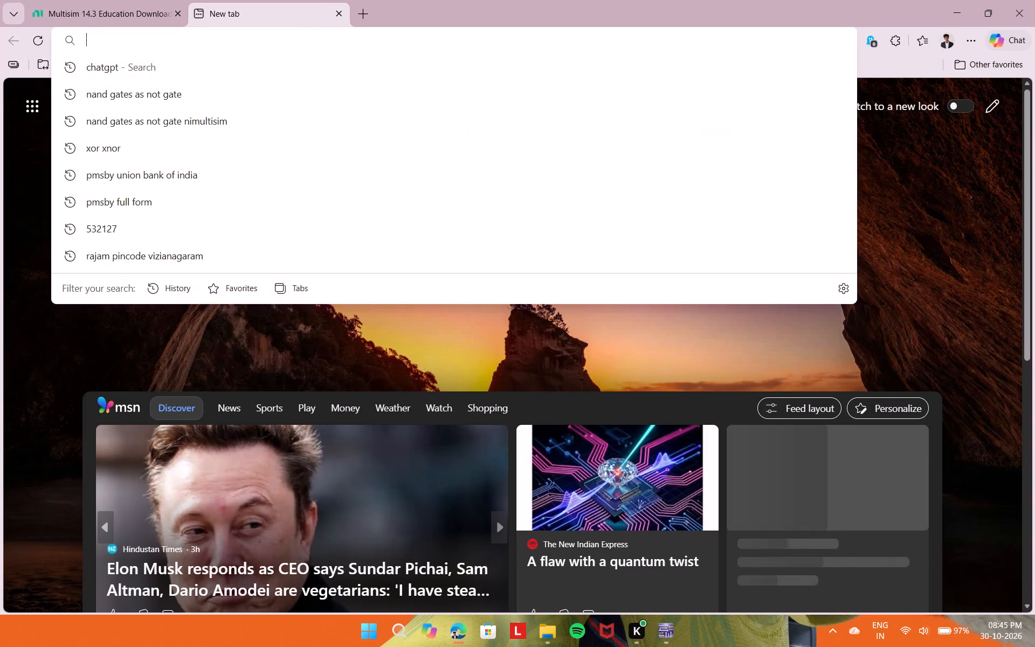
type("nand gat")
key("space")
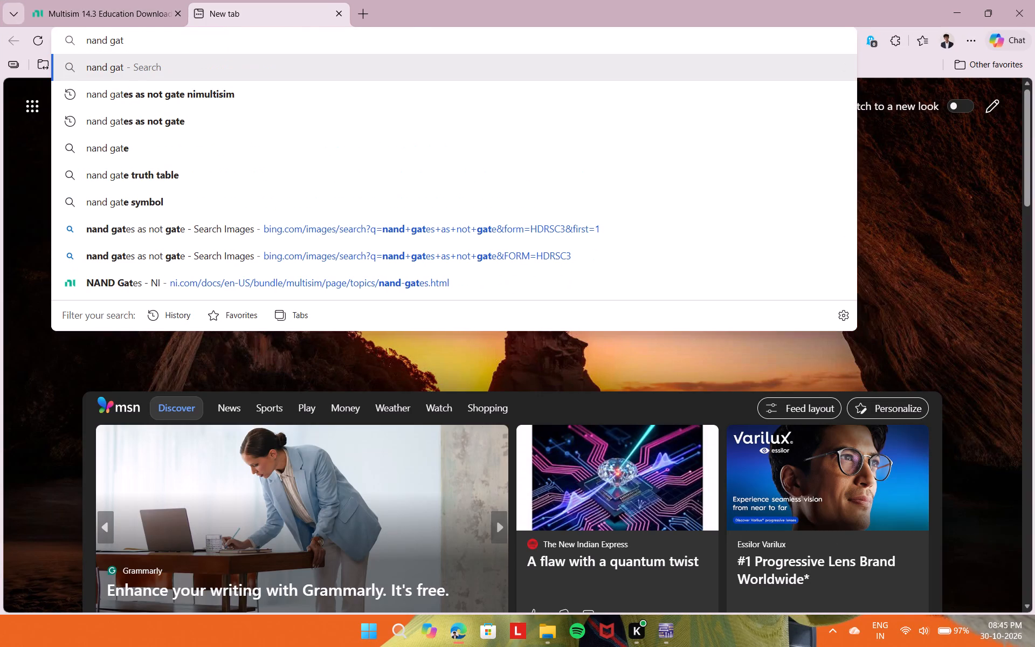
key("BackSpace")
type("e as x-or gate")
key("Return")
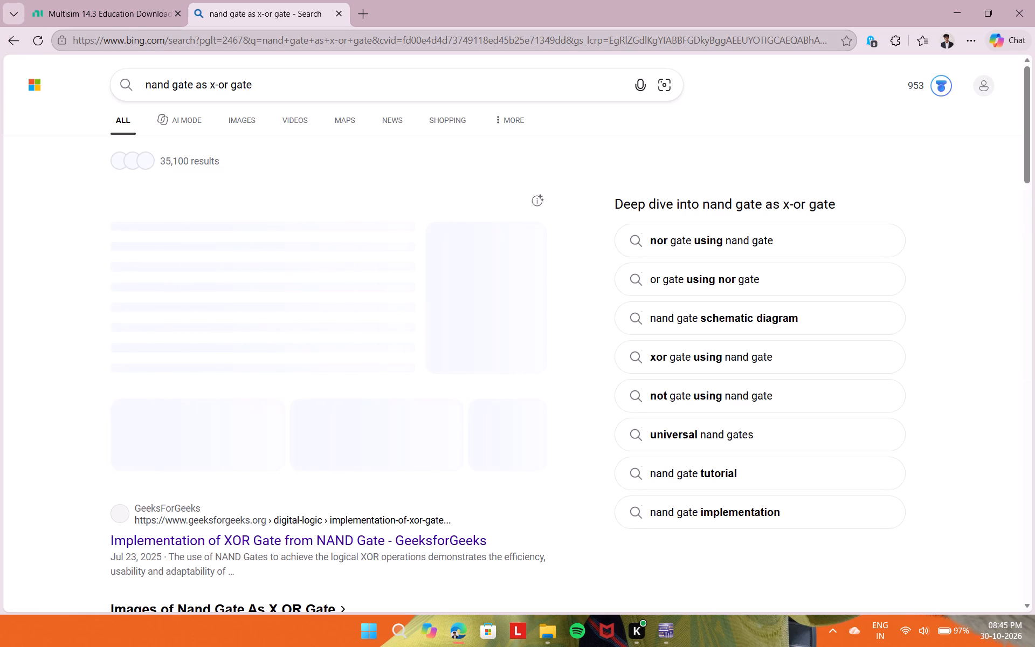
Open the GeeksforGeeks article on implementing an XOR gate from NAND gates and examine its XOR expression, gate diagrams and truth table.
left_click(409, 546)
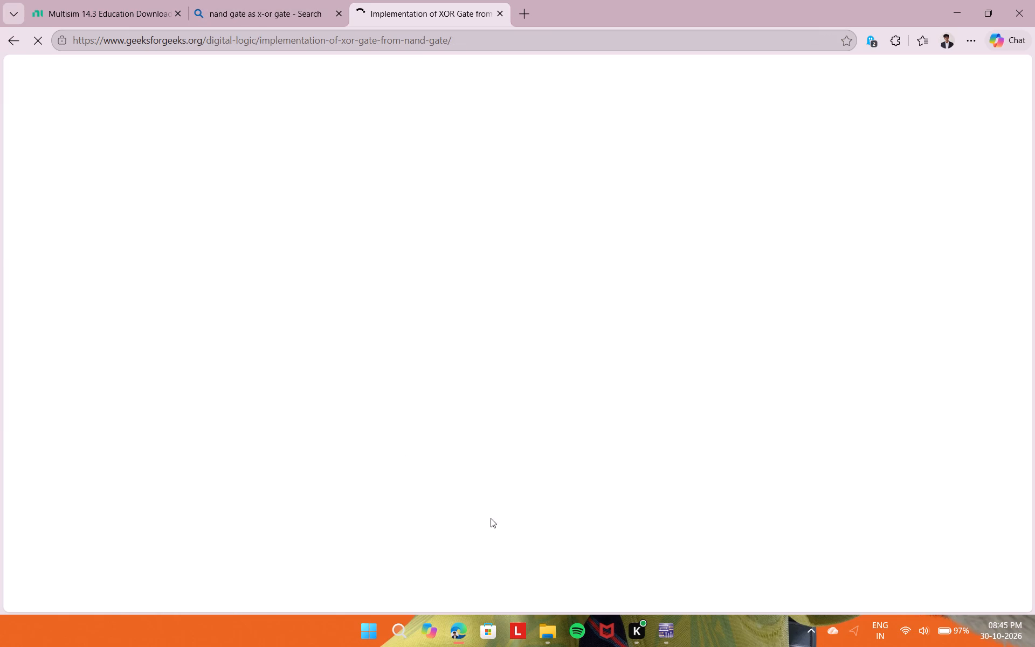
scroll(376, 397, "down", 3)
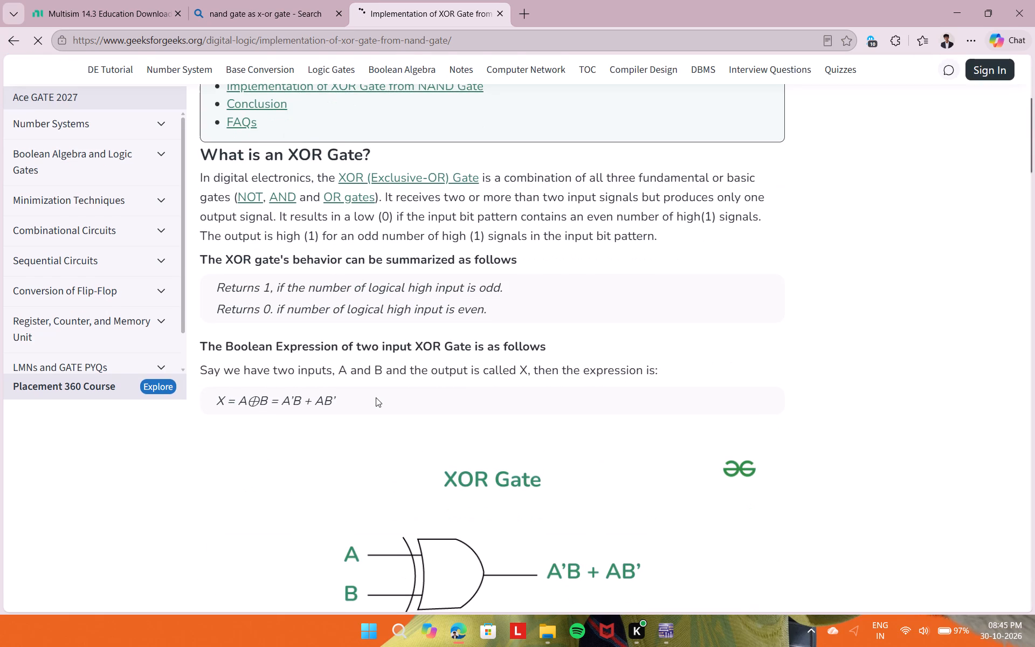
scroll(376, 397, "down", 1)
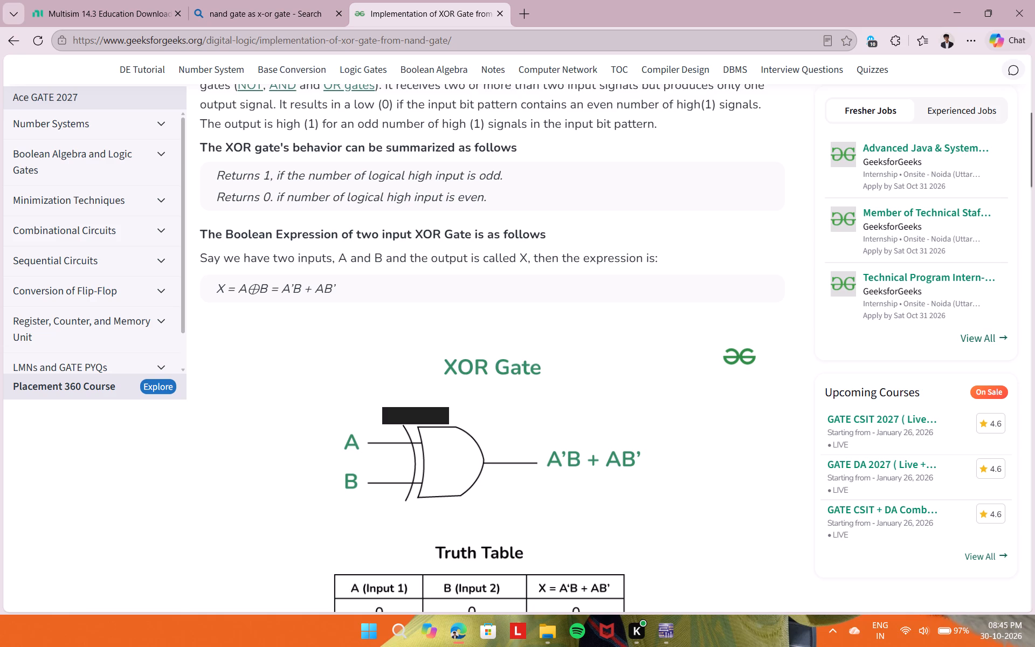
scroll(376, 397, "down", 2)
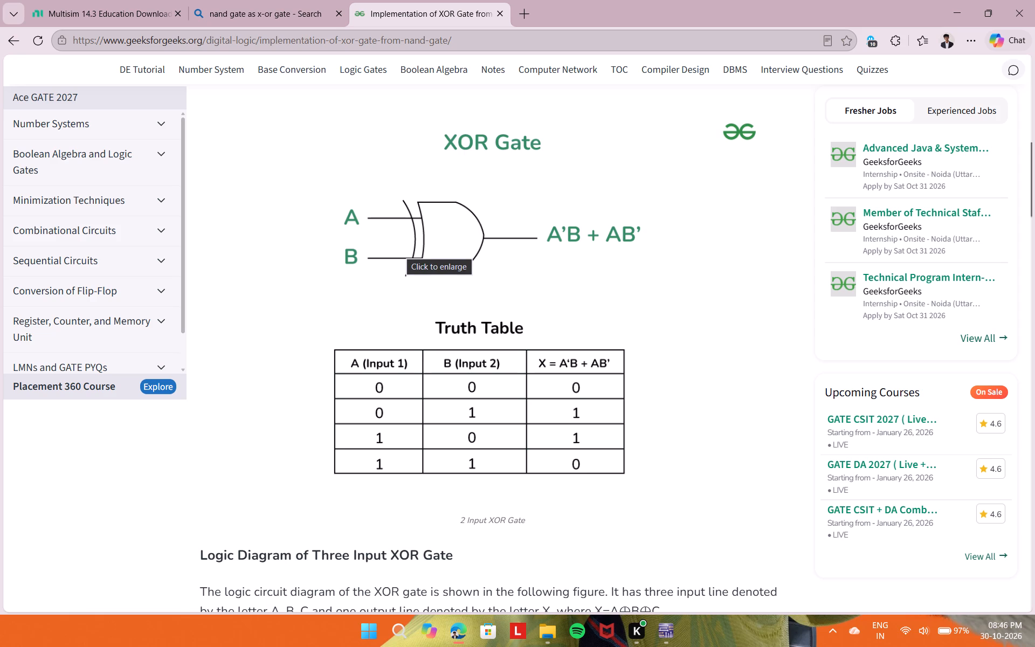
scroll(397, 246, "down", 1)
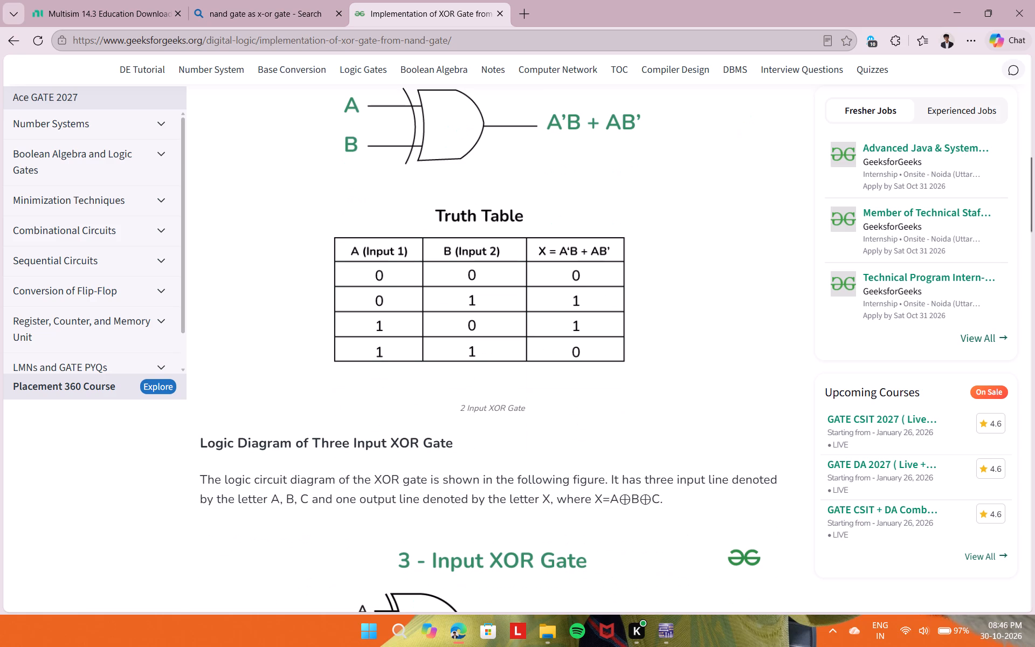
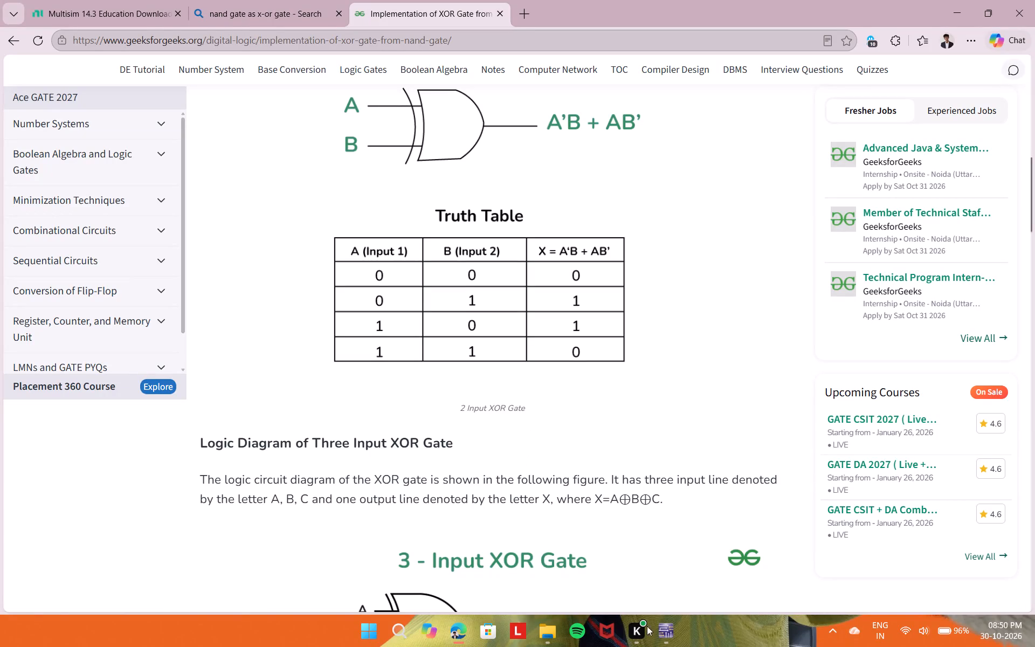
Switch to Multisim and look through the Master Database component list in the open component selection dialog.
left_click(665, 641)
scroll(229, 134, "down", 1)
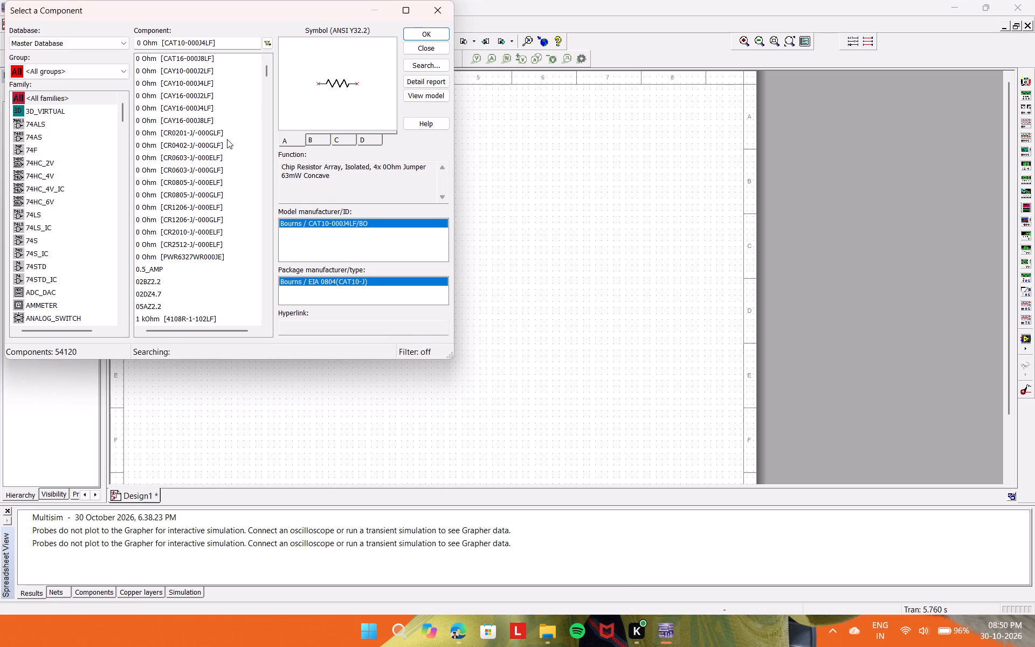
scroll(227, 139, "up", 3)
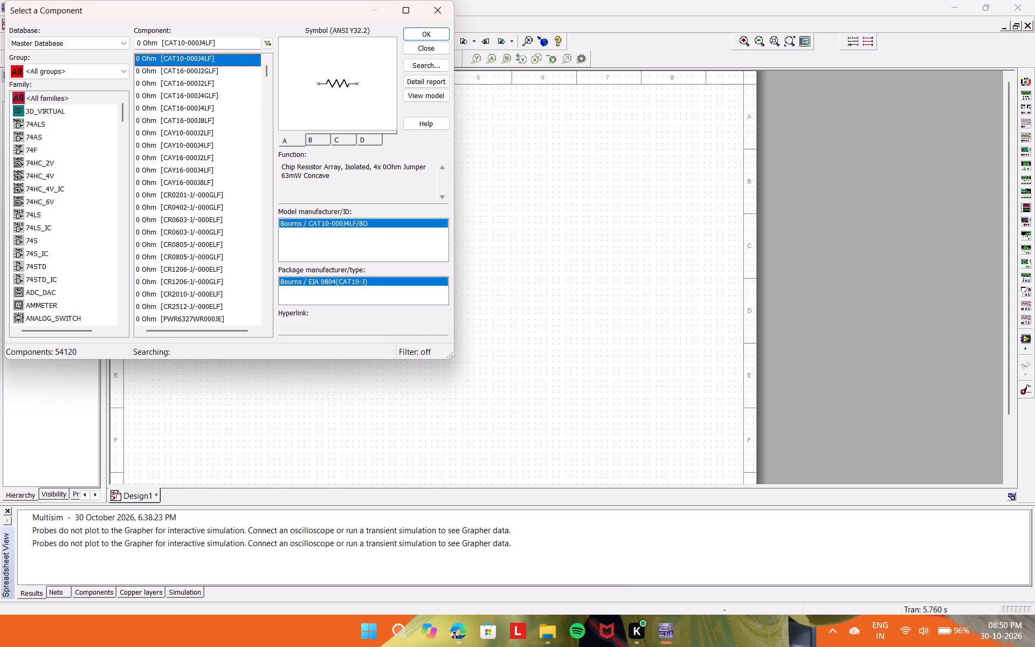
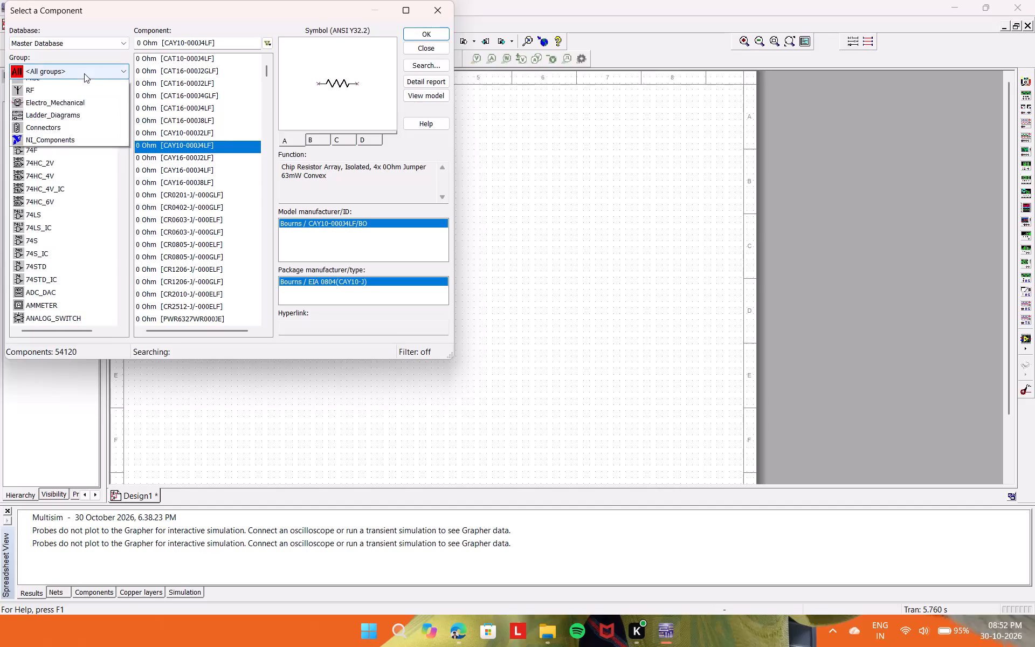
Set the component group to <All groups> for the Master Database component list.
left_click(57, 91)
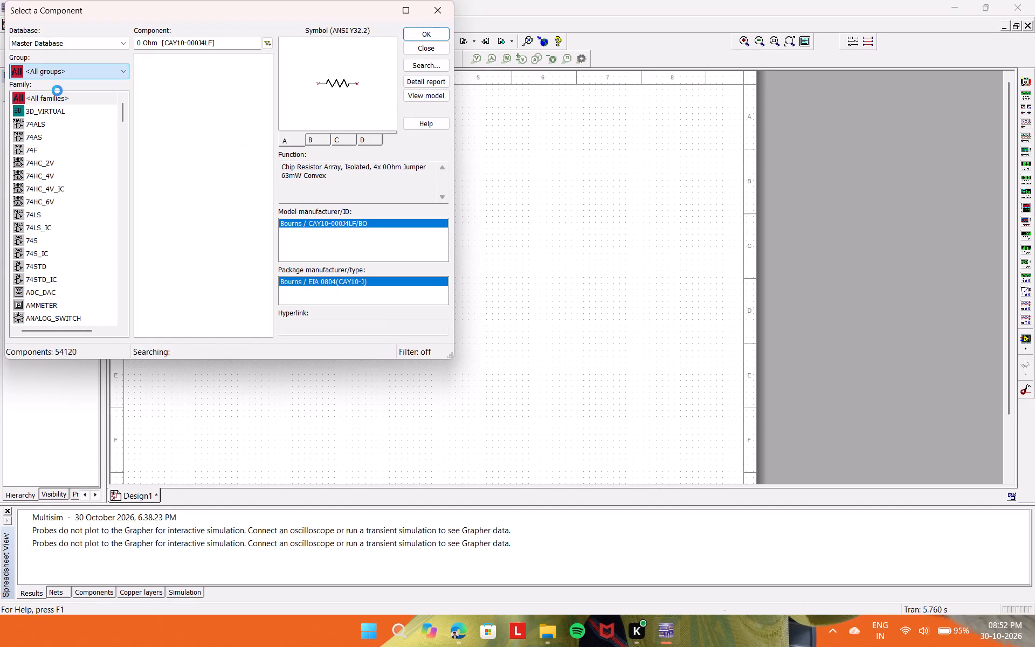
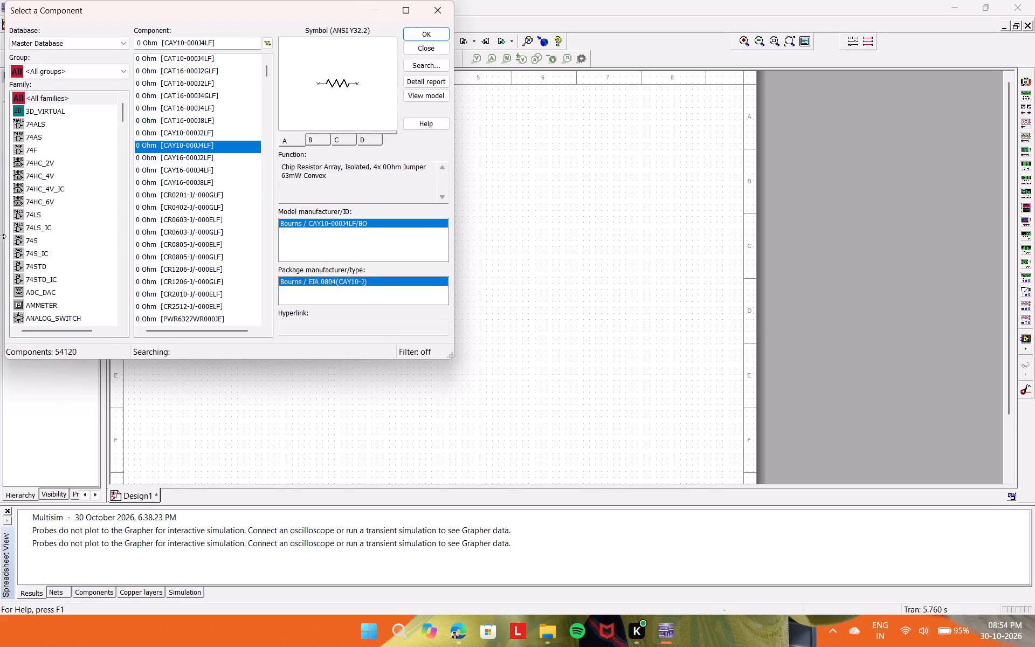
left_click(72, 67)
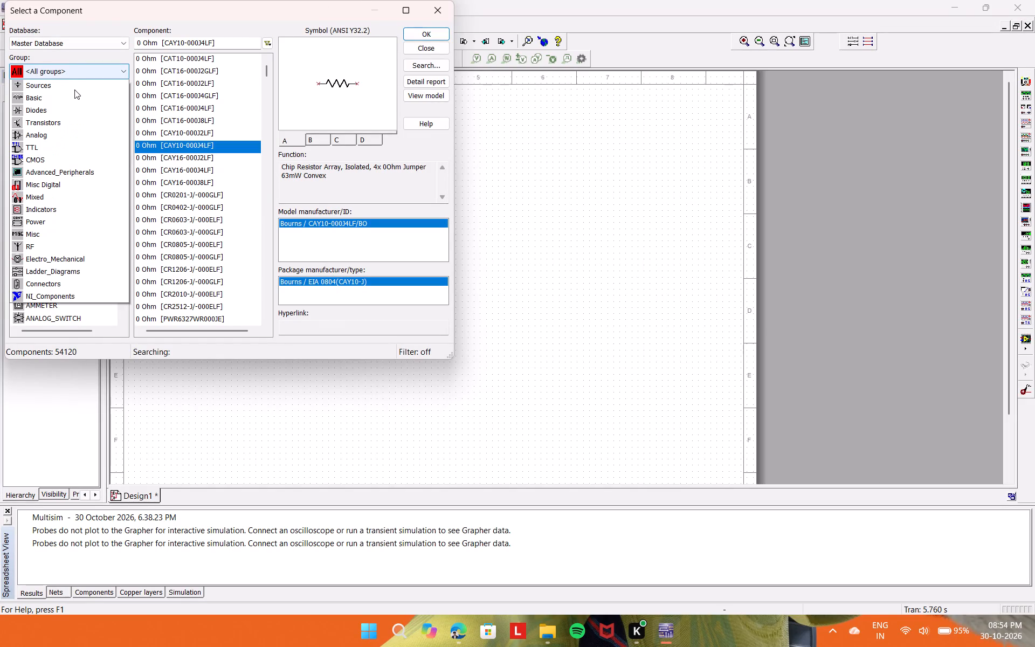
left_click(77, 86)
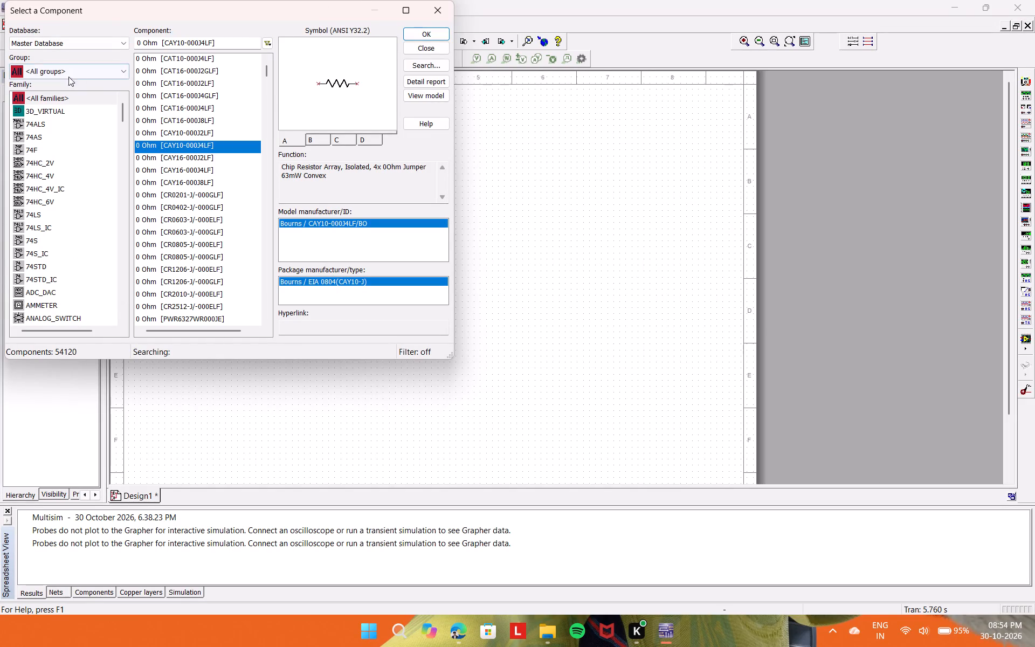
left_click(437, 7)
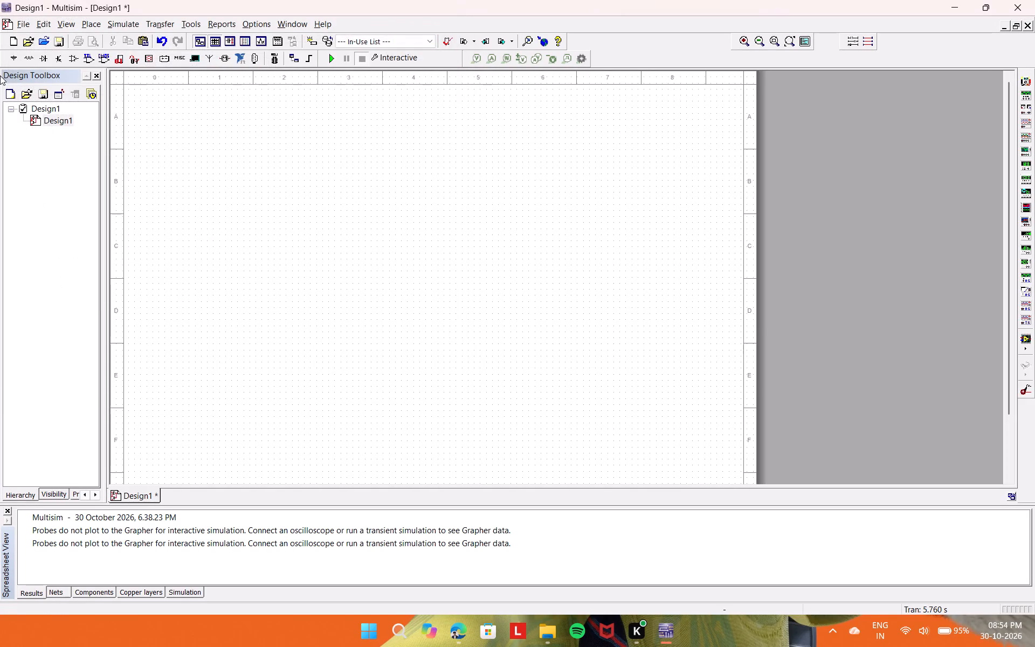
Search the Master Database for "nand" across <All groups>.
left_click(9, 64)
left_click(57, 93)
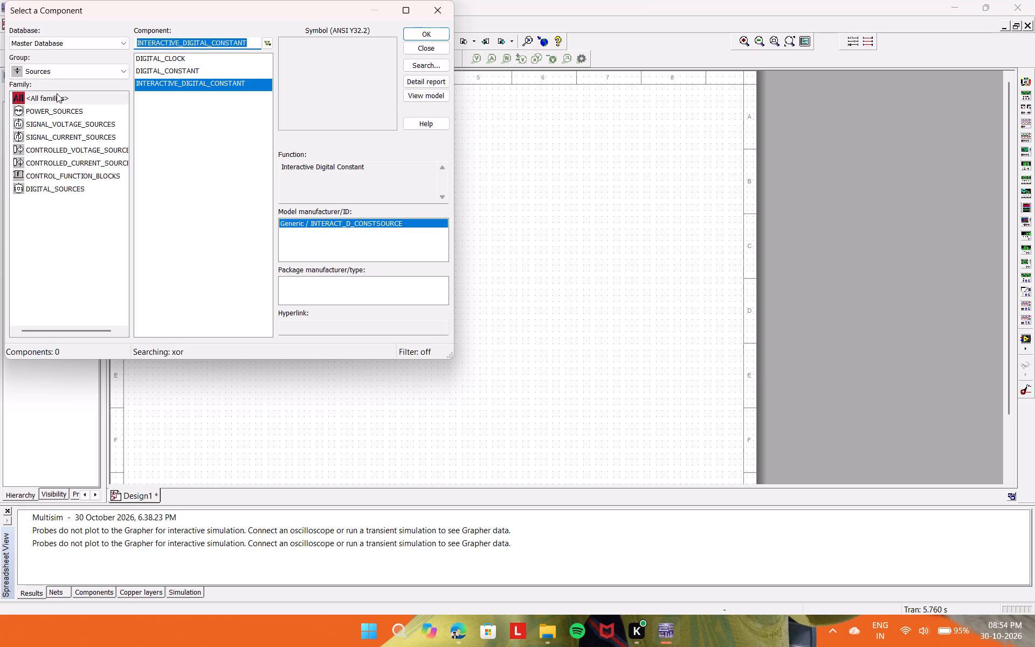
left_click(56, 67)
left_click(51, 83)
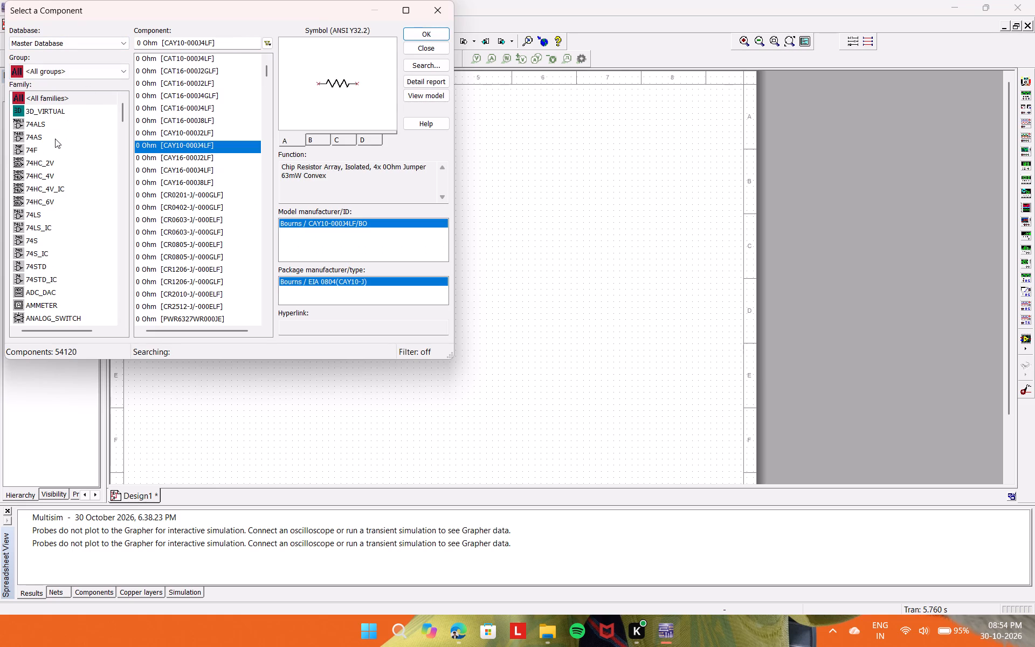
left_click(61, 67)
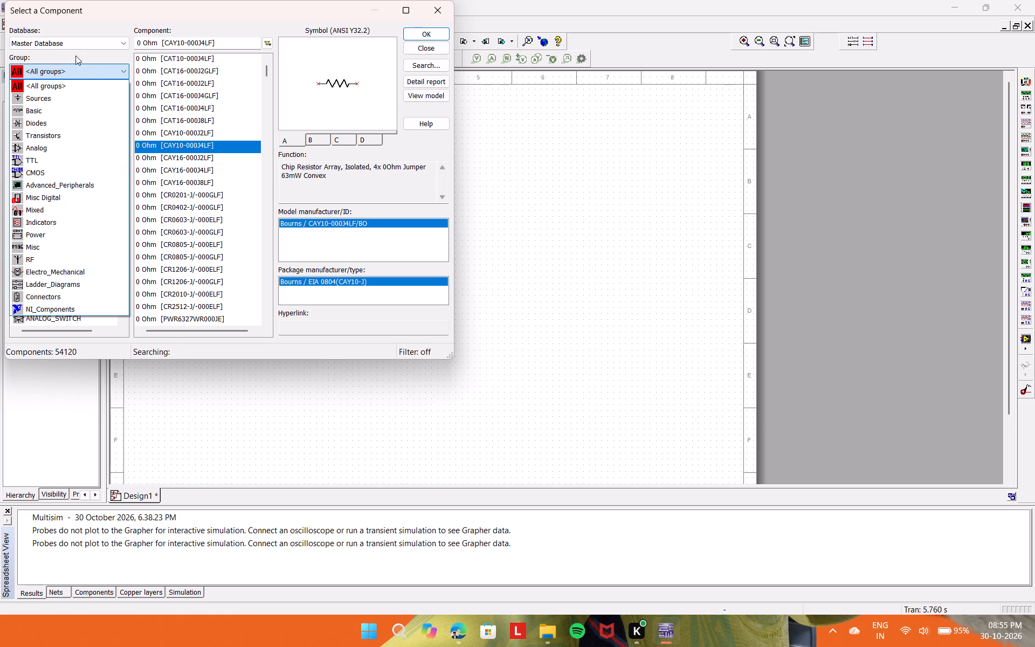
left_click(221, 40)
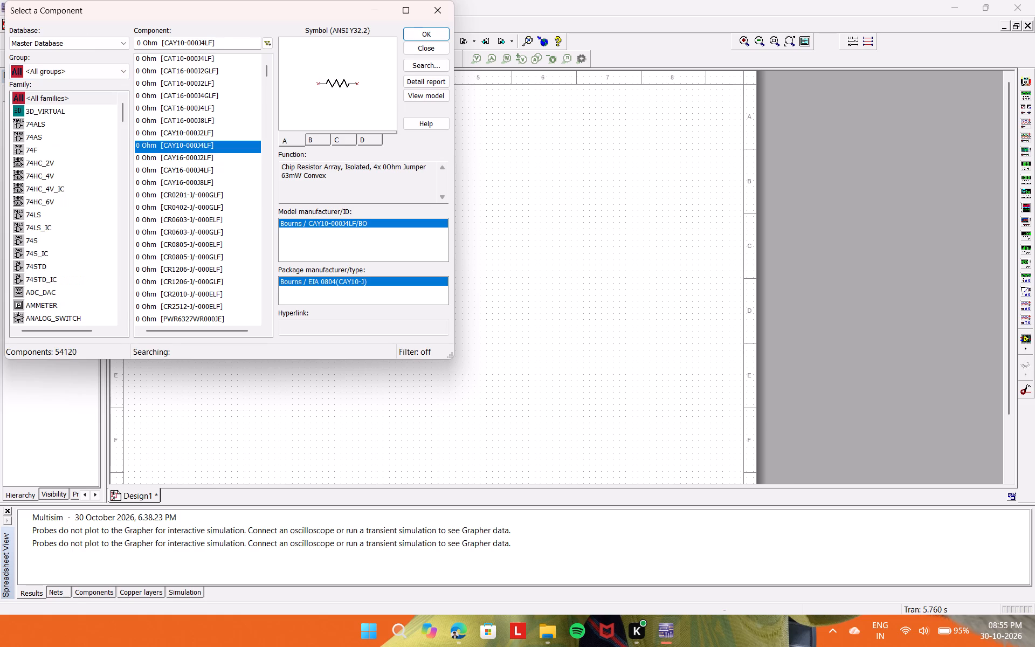
left_click(221, 40)
left_click_drag(221, 41, 144, 49)
key("BackSpace")
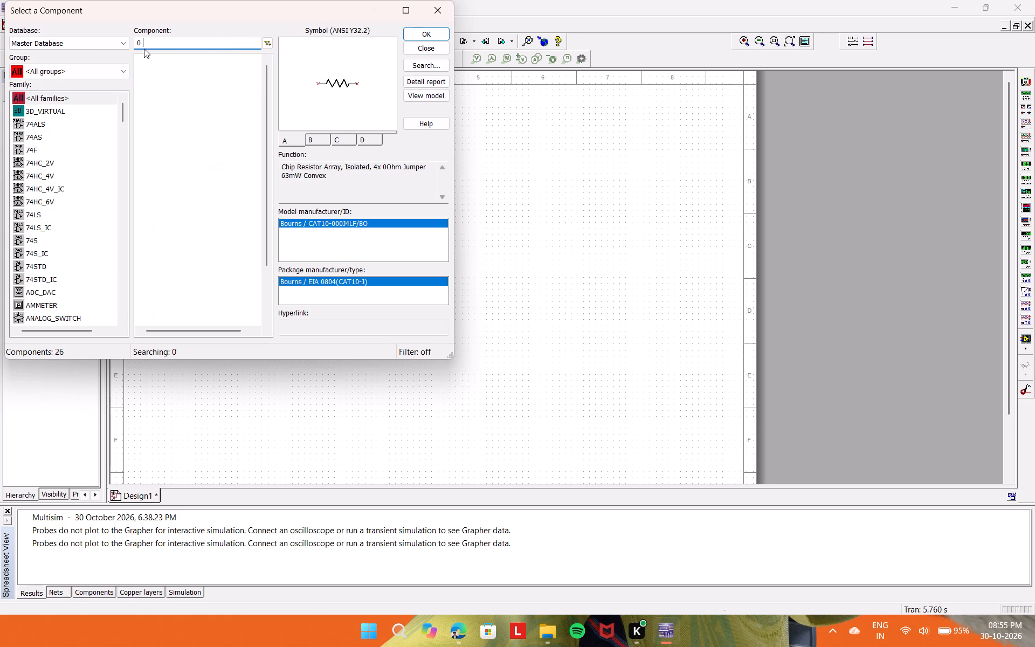
key("BackSpace")
key("BackSpace")
type("nand")
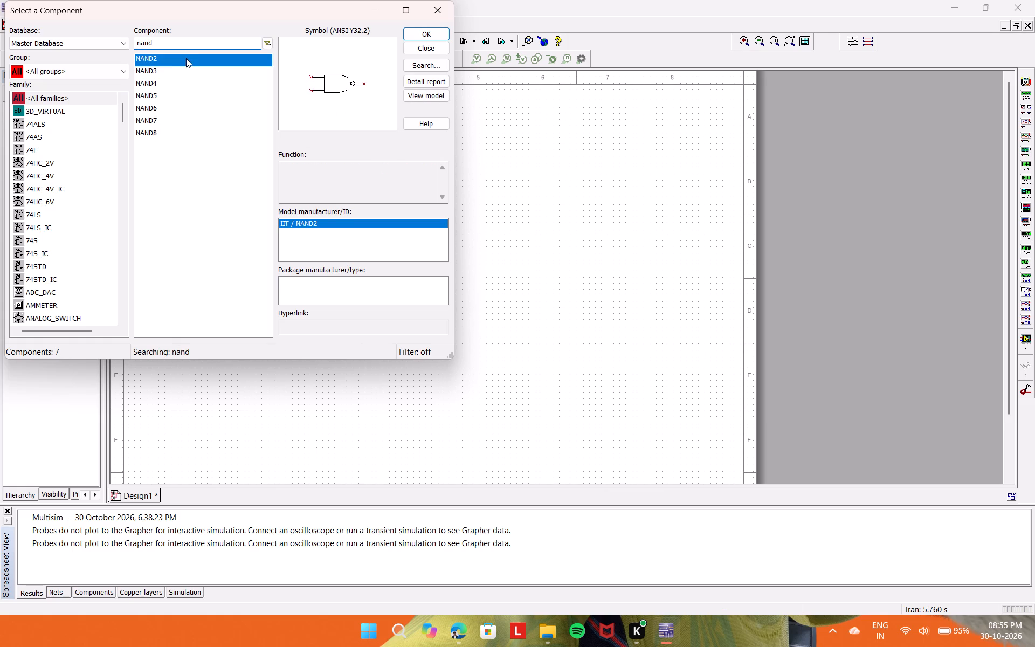
Place four NAND2 gates on the sheet: one input-side gate, two stacked one above the other in the middle, and one output-side gate.
left_click(420, 35)
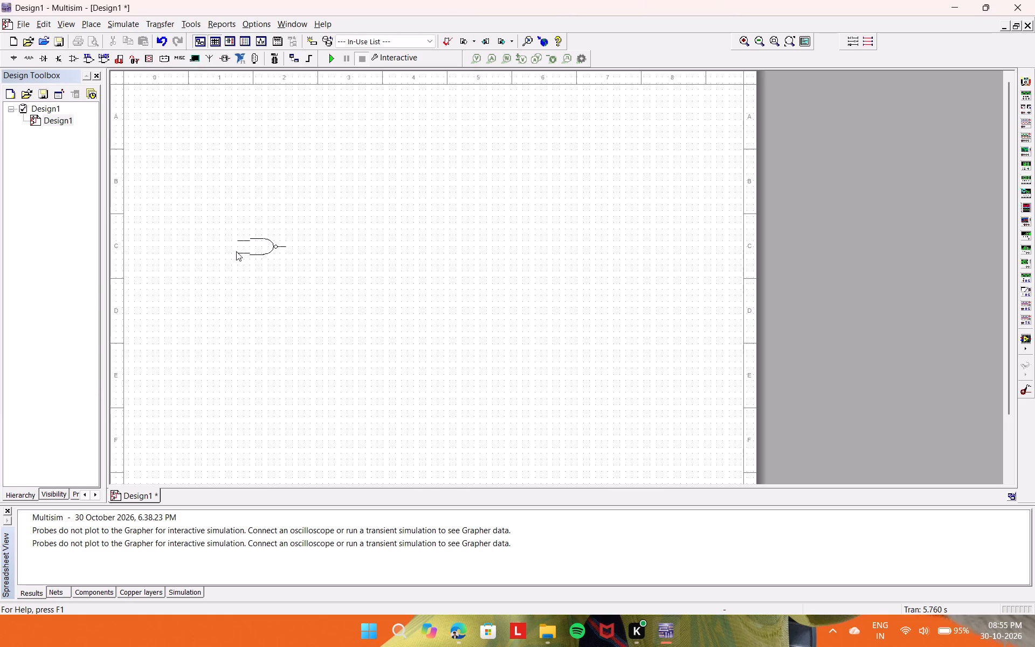
left_click(223, 240)
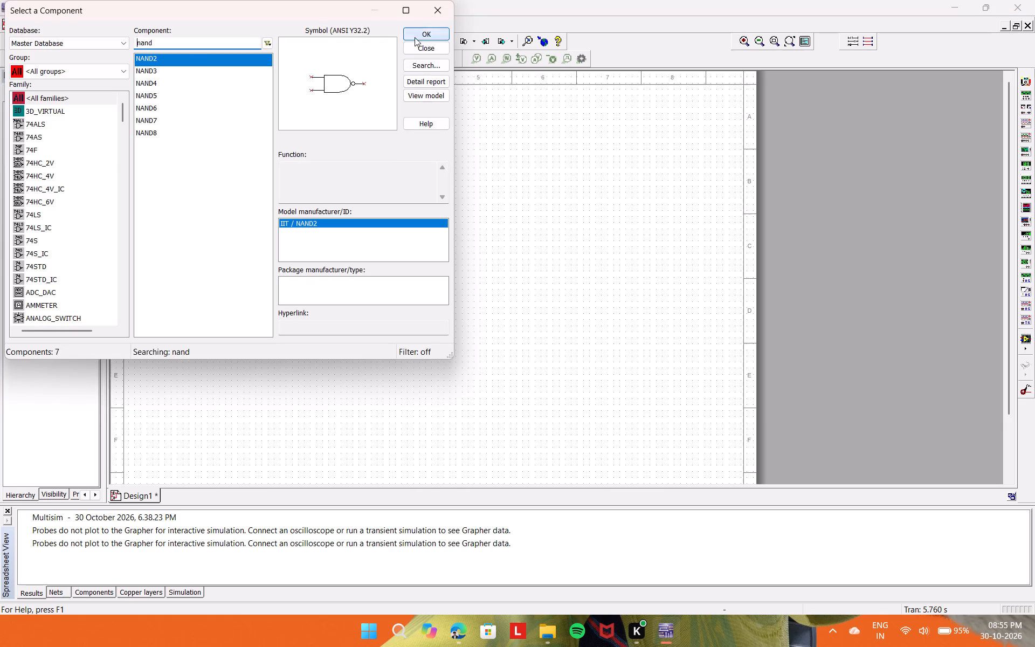
left_click(415, 37)
left_click(368, 161)
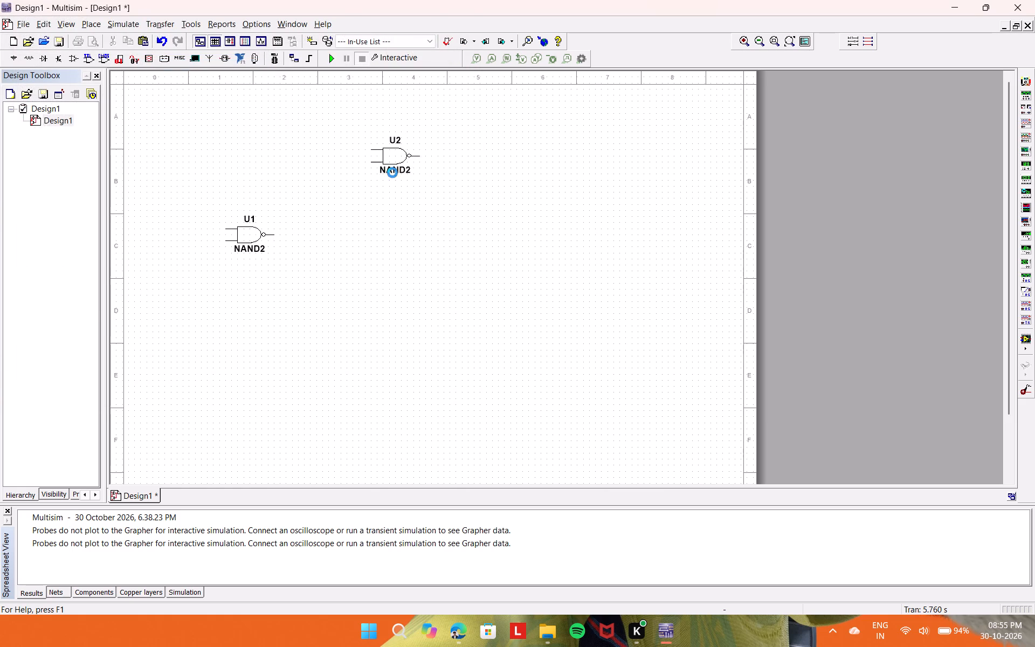
left_click(416, 30)
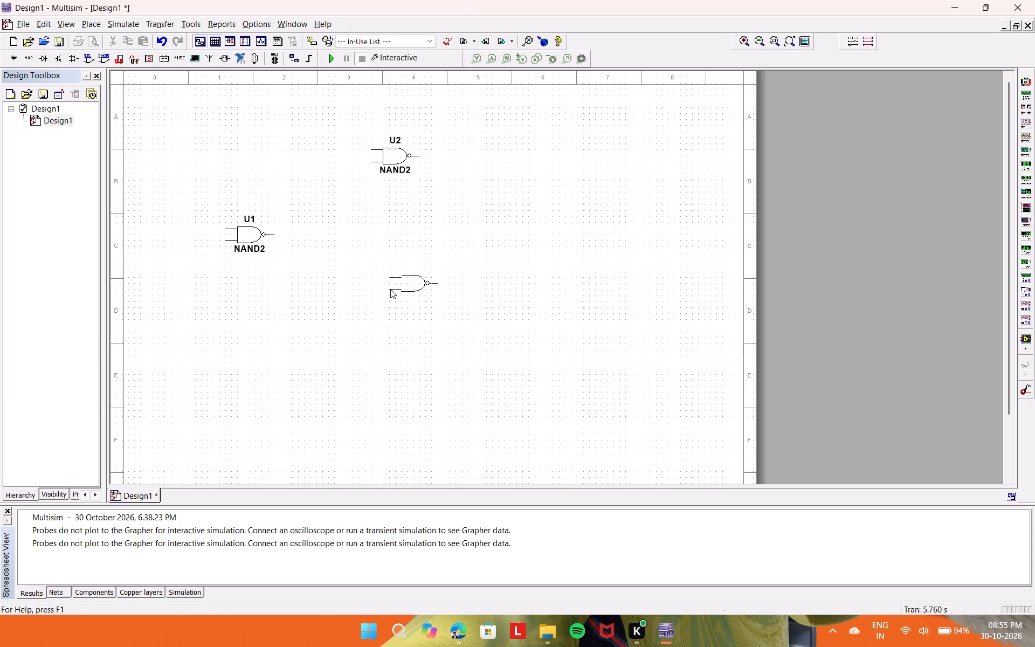
left_click(378, 290)
left_click(428, 35)
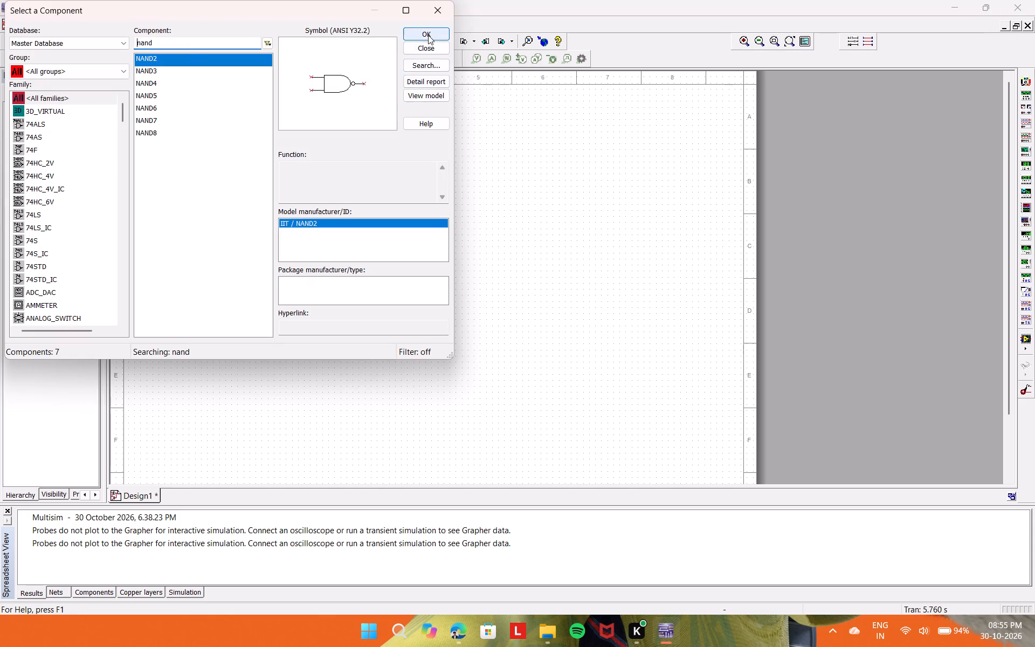
left_click(543, 225)
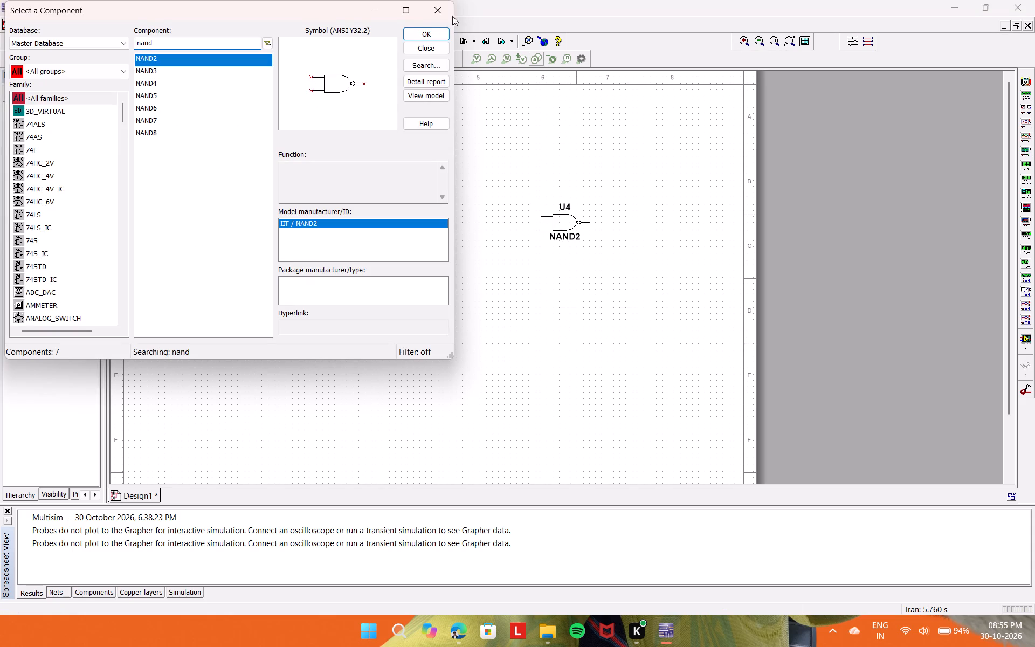
Place two INTERACTIVE_DIGITAL_CONSTANT inputs from the Sources group's DIGITAL_SOURCES, one above and one below the first NAND2 gate, and finish placing components.
left_click(79, 71)
left_click(65, 101)
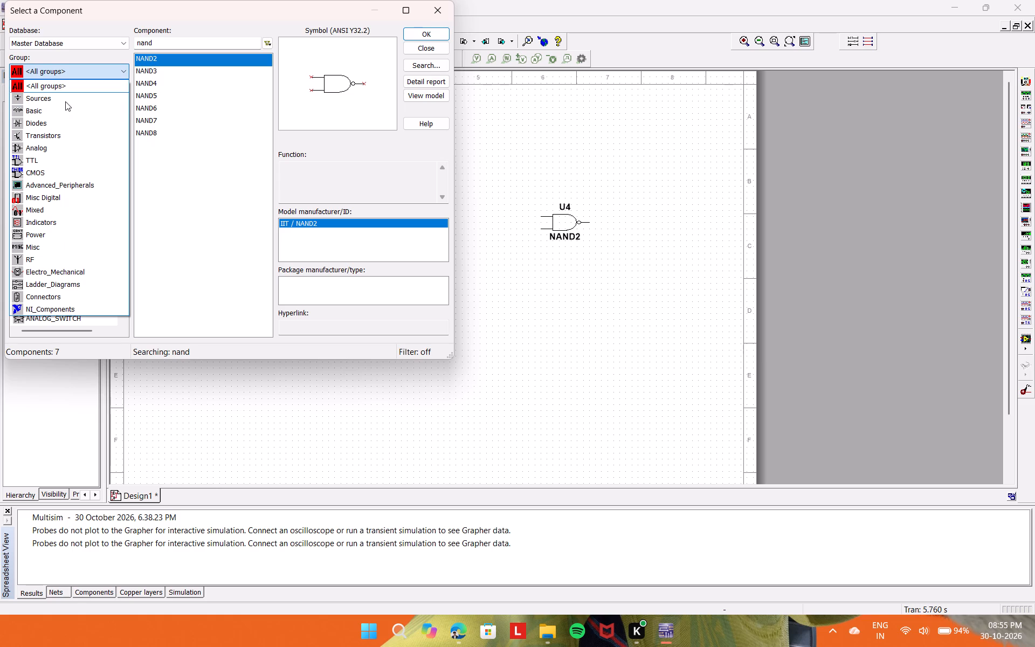
left_click(78, 192)
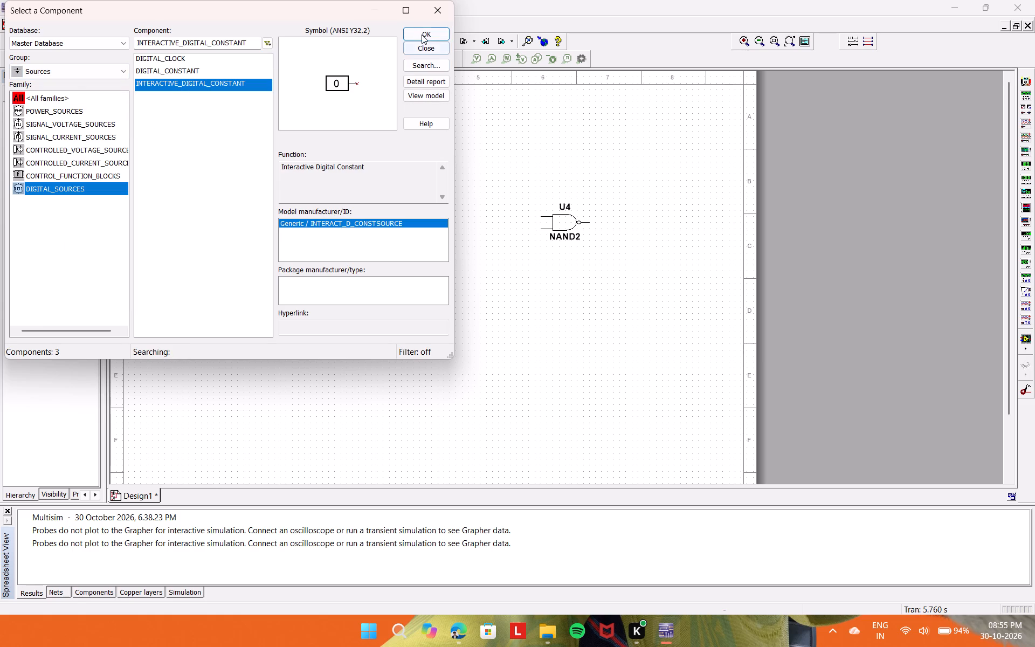
left_click(422, 35)
left_click(177, 150)
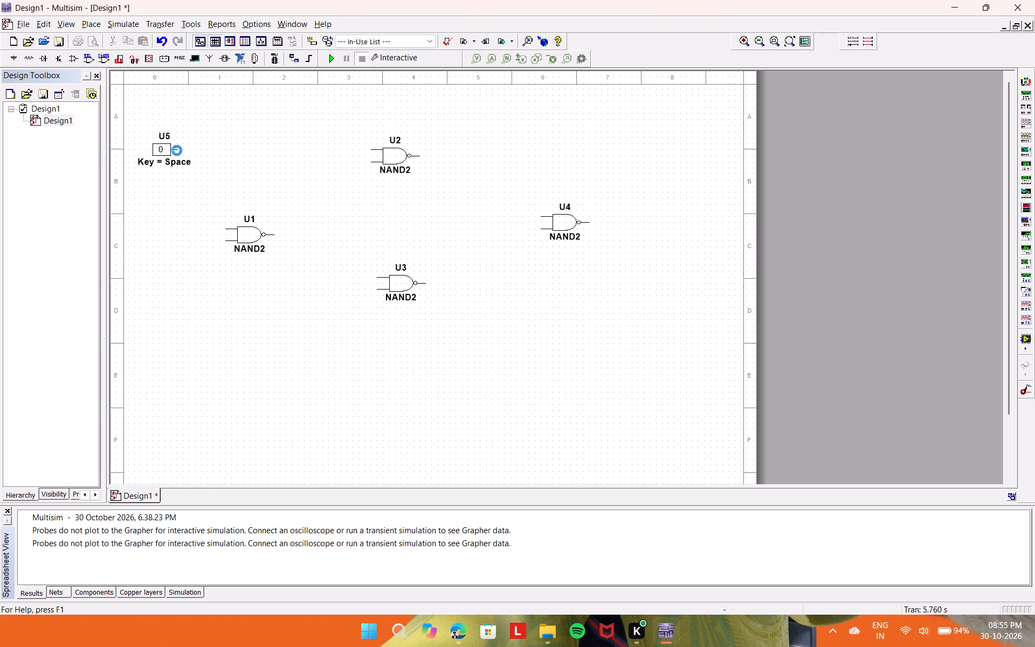
left_click(410, 37)
left_click(172, 298)
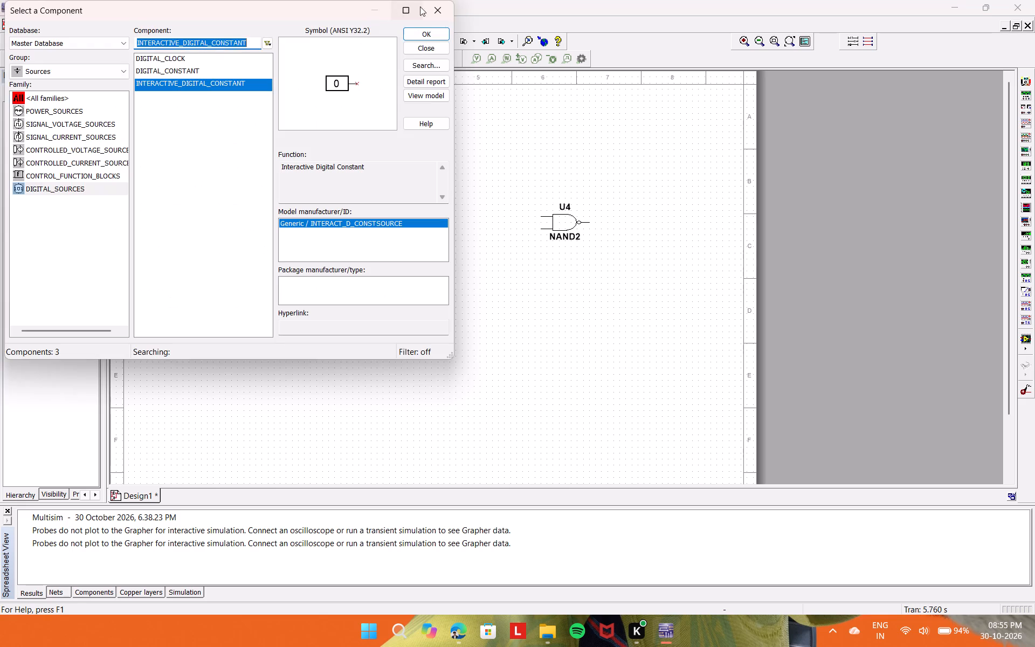
left_click(429, 7)
Wire the digital constant U5 to the upper input of gate U2 and branch it to the upper input of gate U1.
left_click(176, 149)
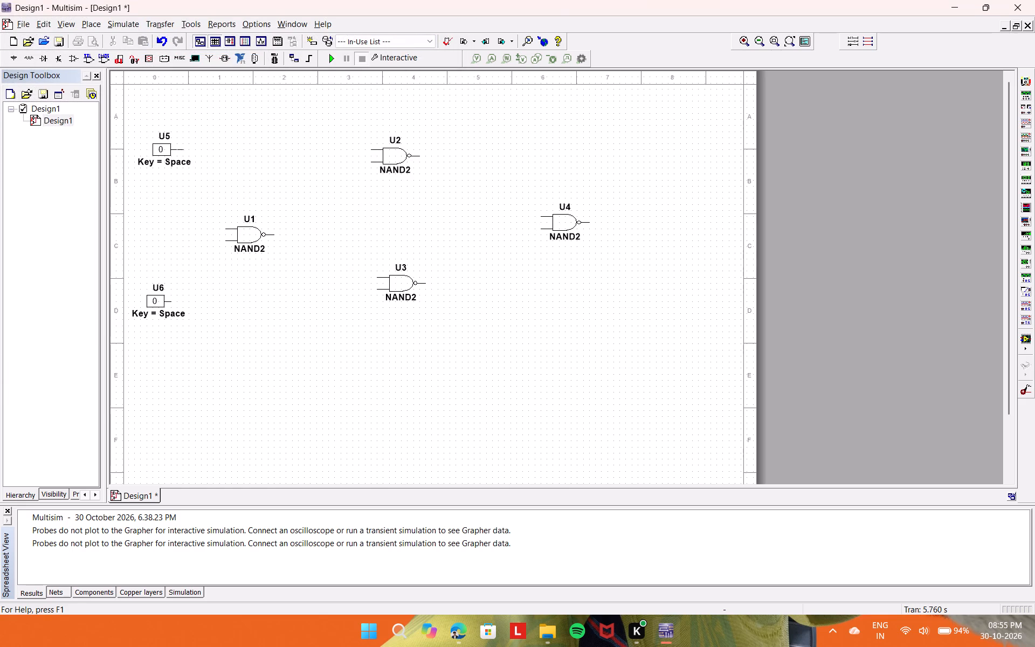
left_click(370, 148)
left_click(225, 229)
left_click(225, 150)
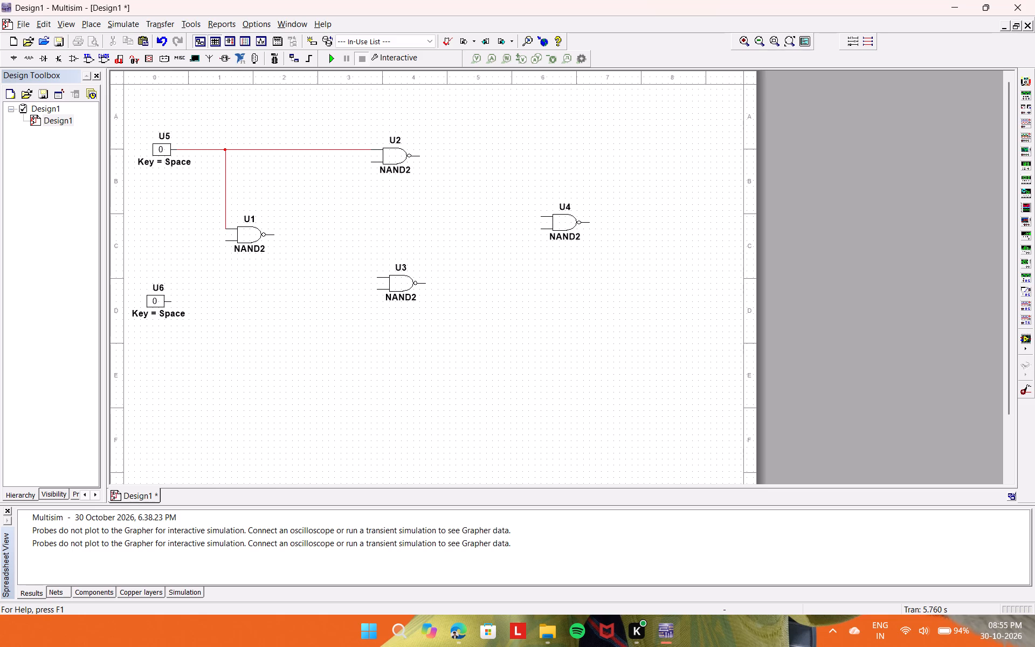
Wire the digital constant U6 to the lower input of gate U3 and branch it to the lower input of gate U1.
left_click(171, 301)
left_click(377, 287)
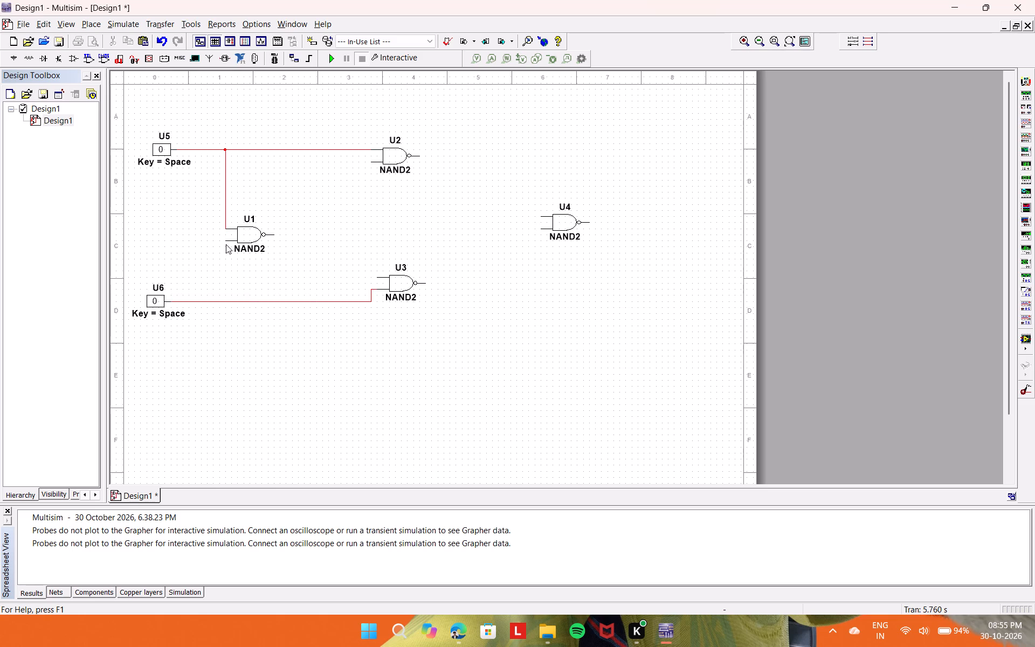
left_click(225, 241)
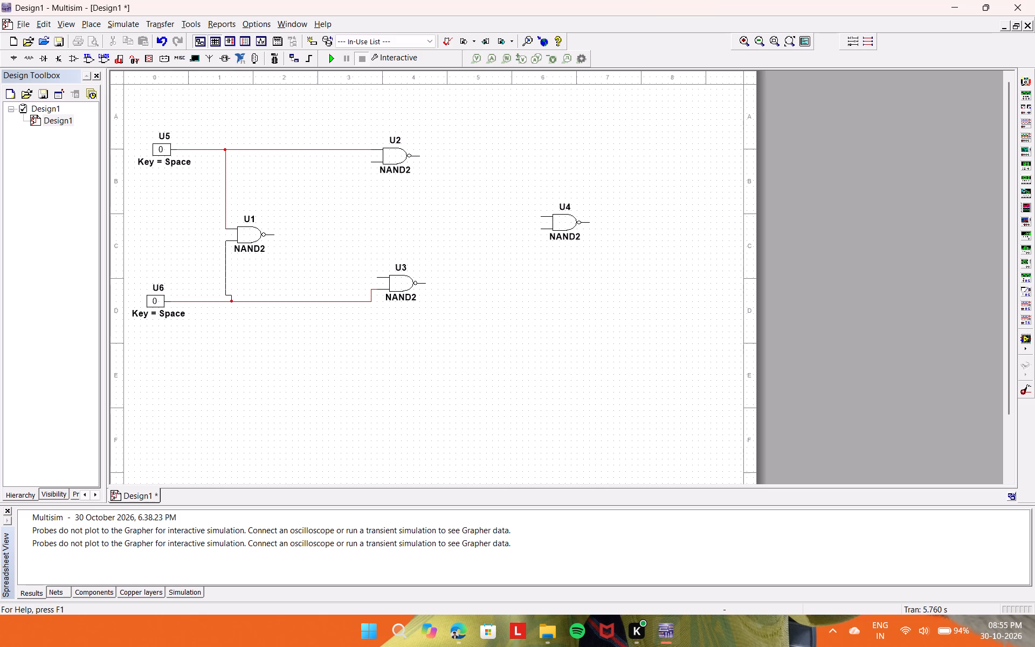
left_click(223, 301)
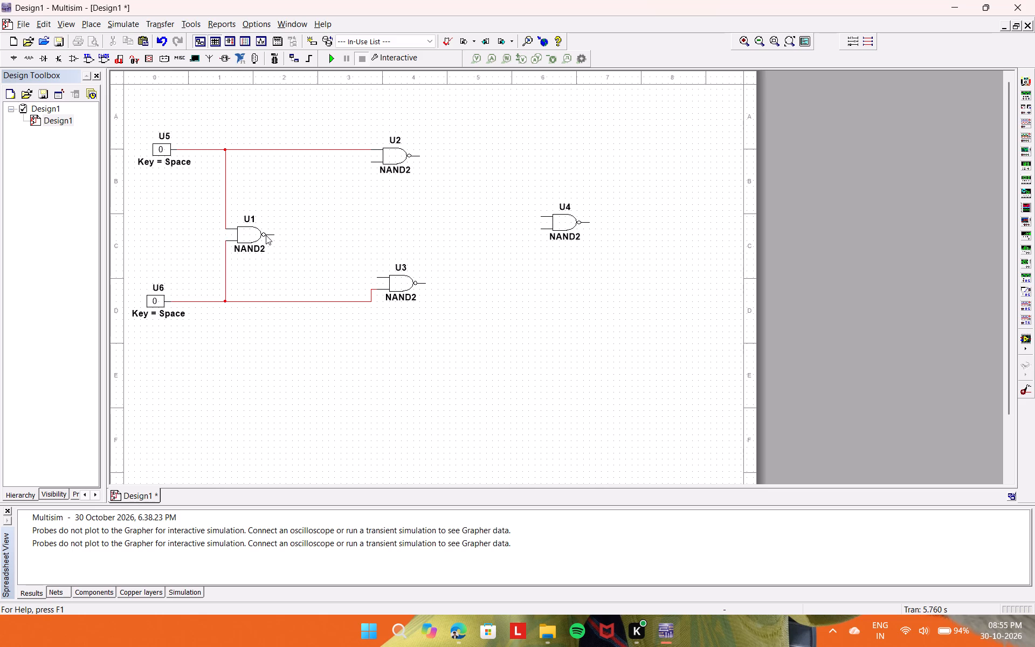
Wire the output of gate U1 to the lower input of gate U2 and the upper input of gate U3.
left_click(272, 235)
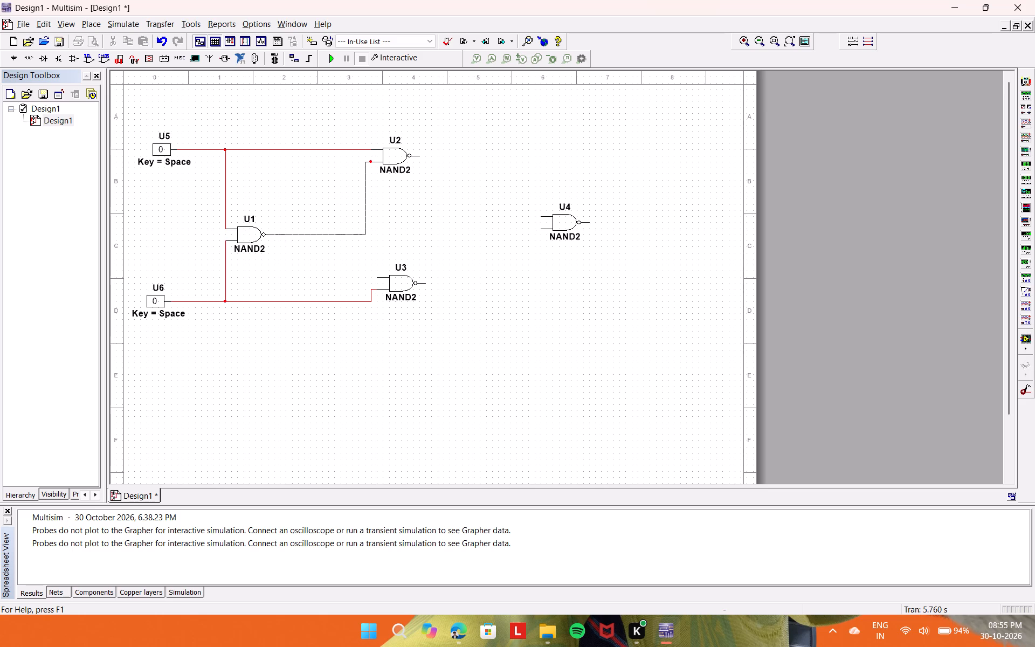
left_click(369, 163)
left_click(378, 277)
left_click(364, 233)
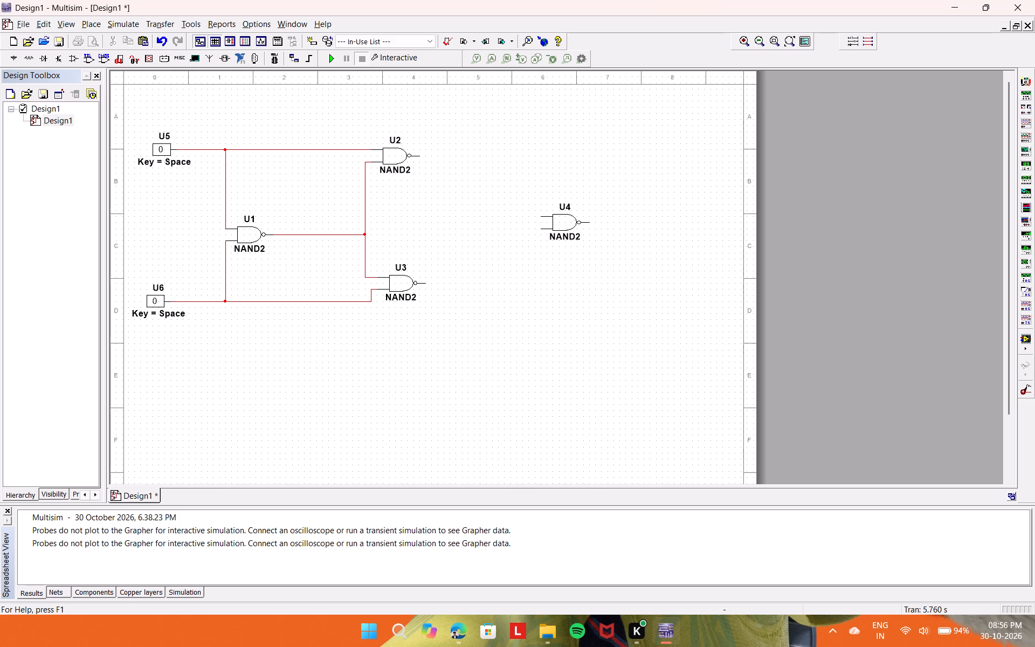
Move the output gate U4 closer to gates U2 and U3, vertically between them.
left_click(421, 155)
key("Escape")
left_click_drag(525, 201, 629, 234)
left_click_drag(629, 234, 630, 246)
left_click_drag(569, 232, 492, 232)
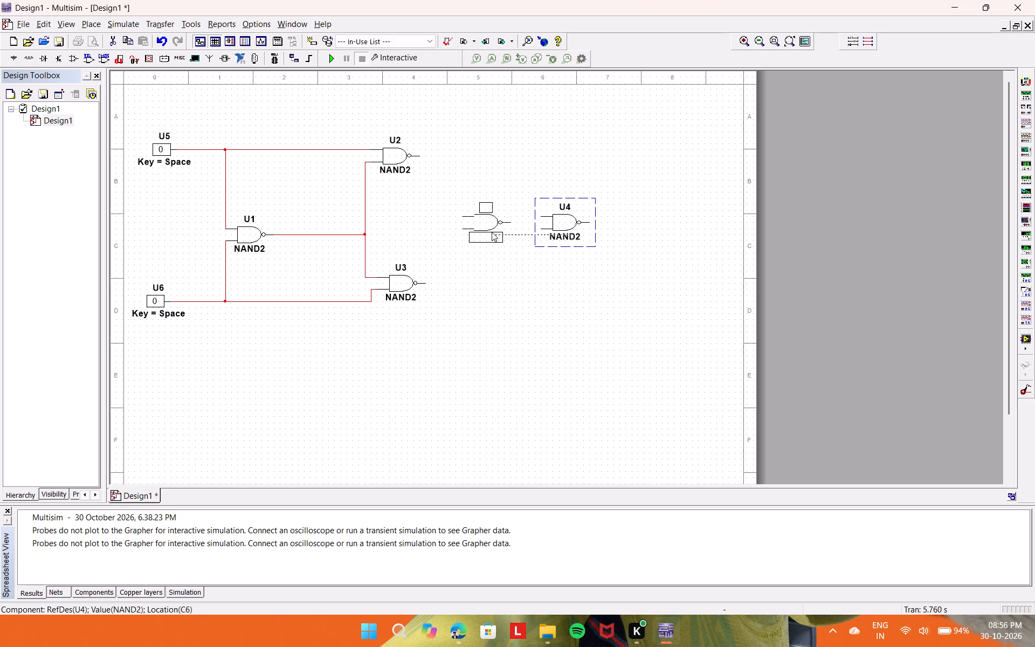
left_click_drag(492, 232, 486, 231)
Wire the output of gate U2 to the upper input of gate U4 and the output of gate U3 to its lower input.
left_click(419, 155)
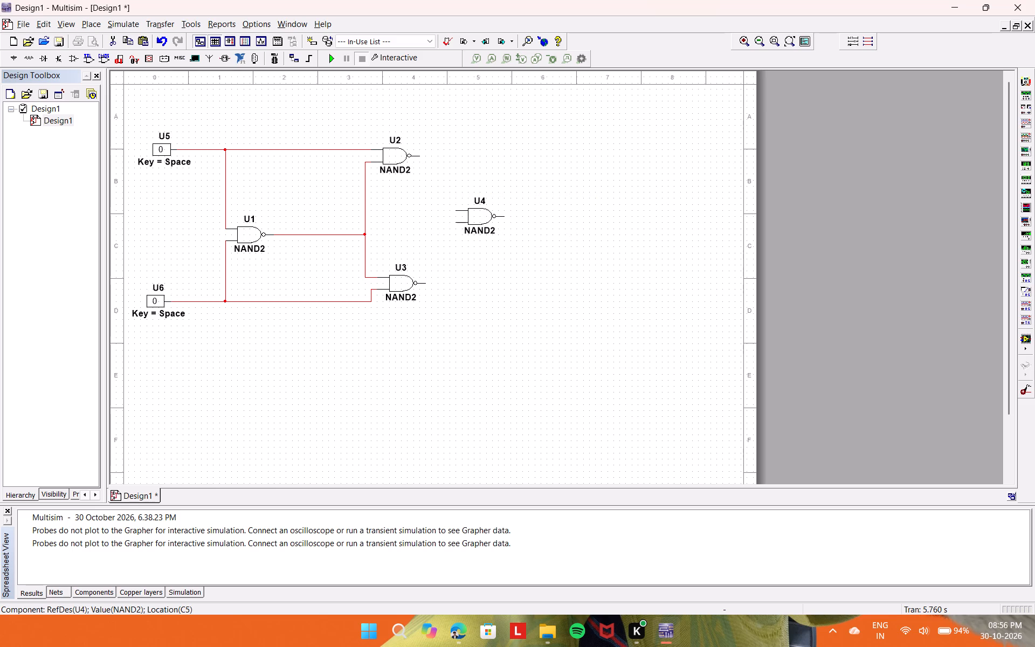
left_click_drag(419, 155, 456, 209)
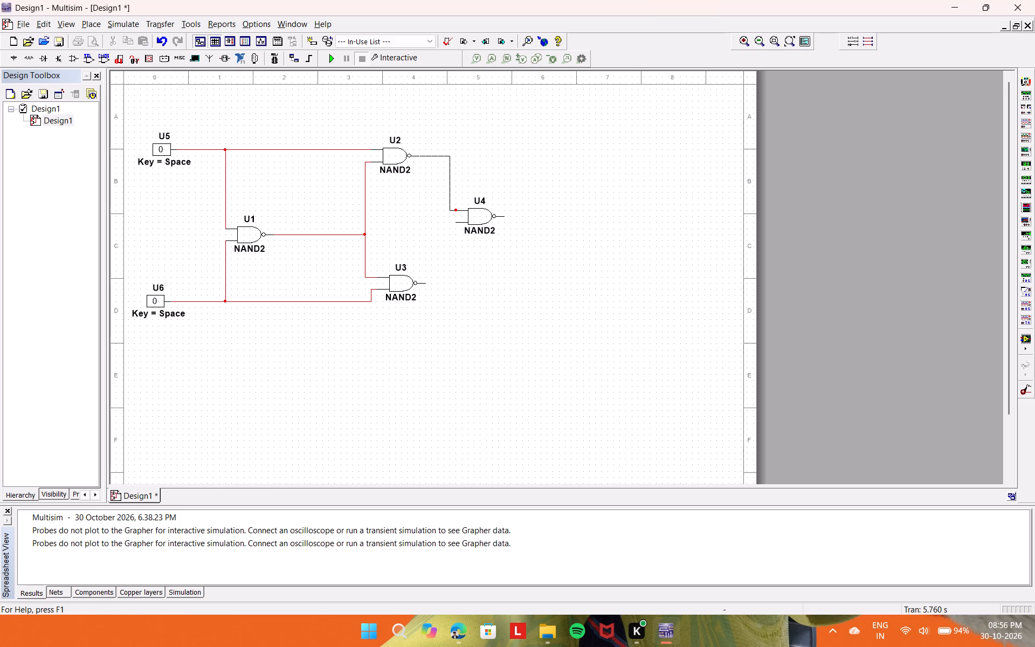
left_click(456, 209)
left_click(422, 283)
left_click(424, 283)
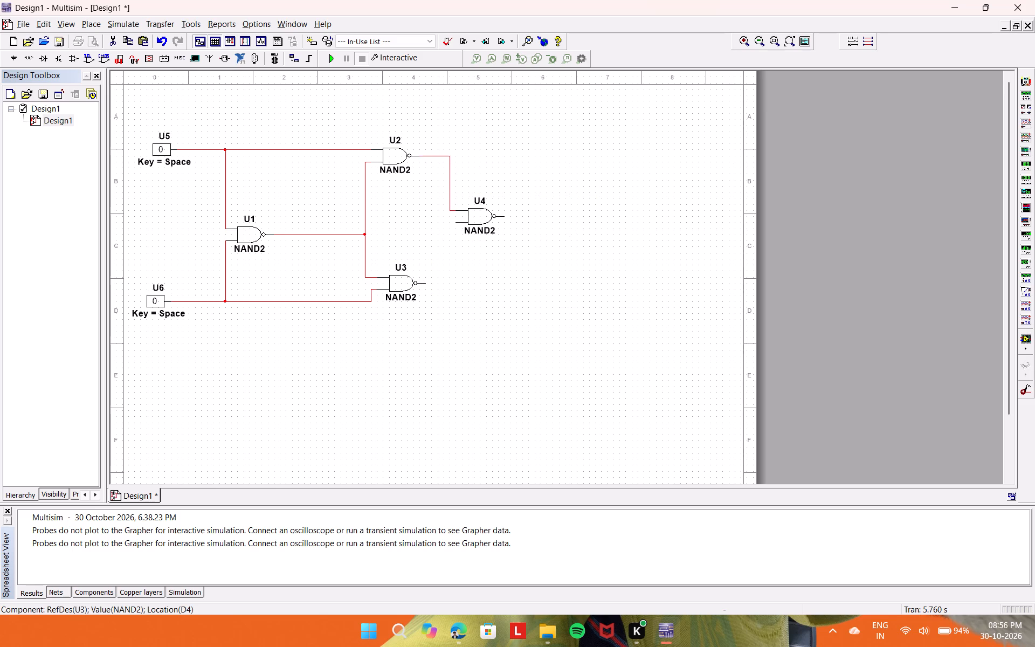
left_click_drag(425, 282, 439, 269)
left_click_drag(455, 223, 447, 225)
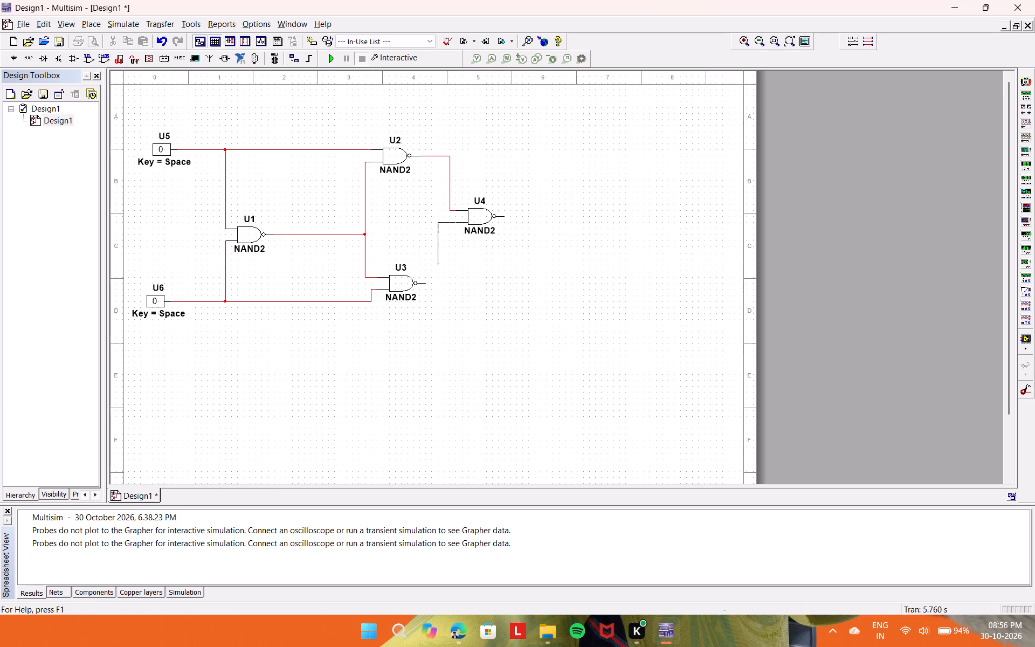
left_click(424, 284)
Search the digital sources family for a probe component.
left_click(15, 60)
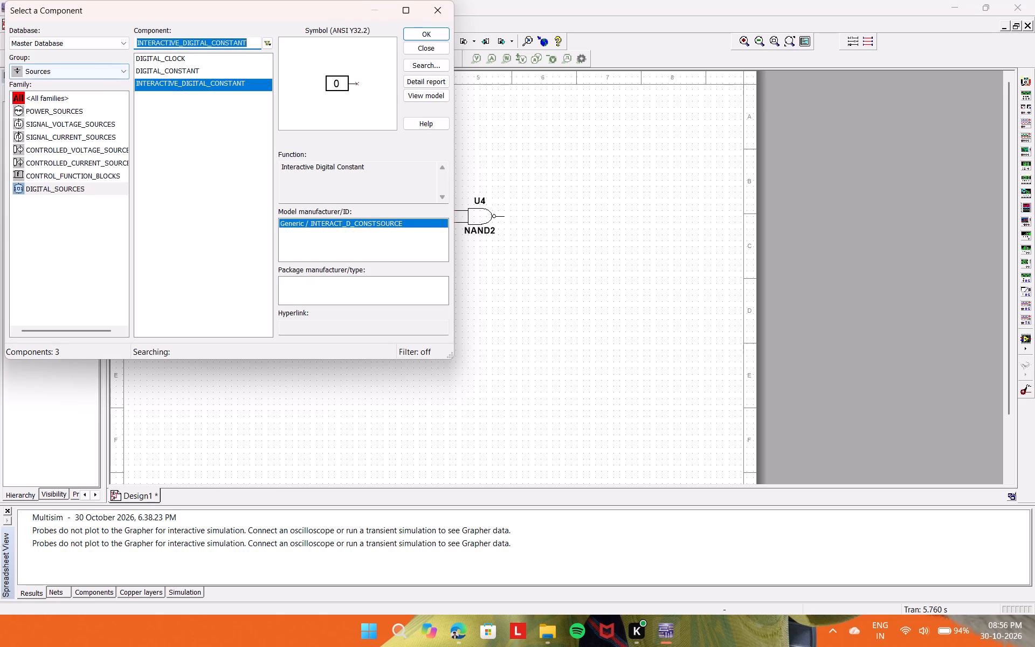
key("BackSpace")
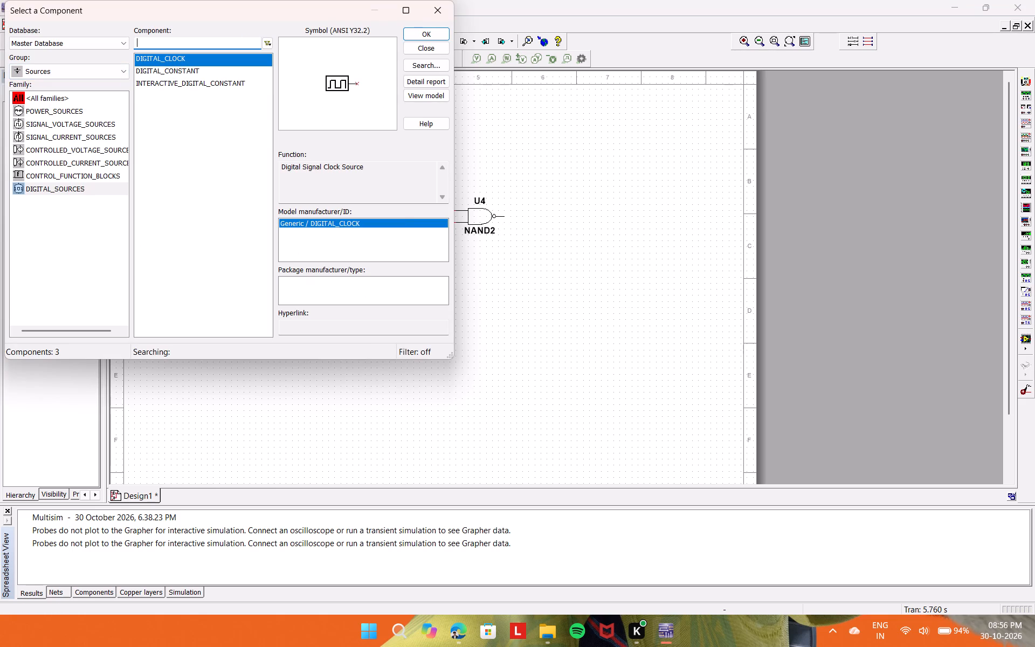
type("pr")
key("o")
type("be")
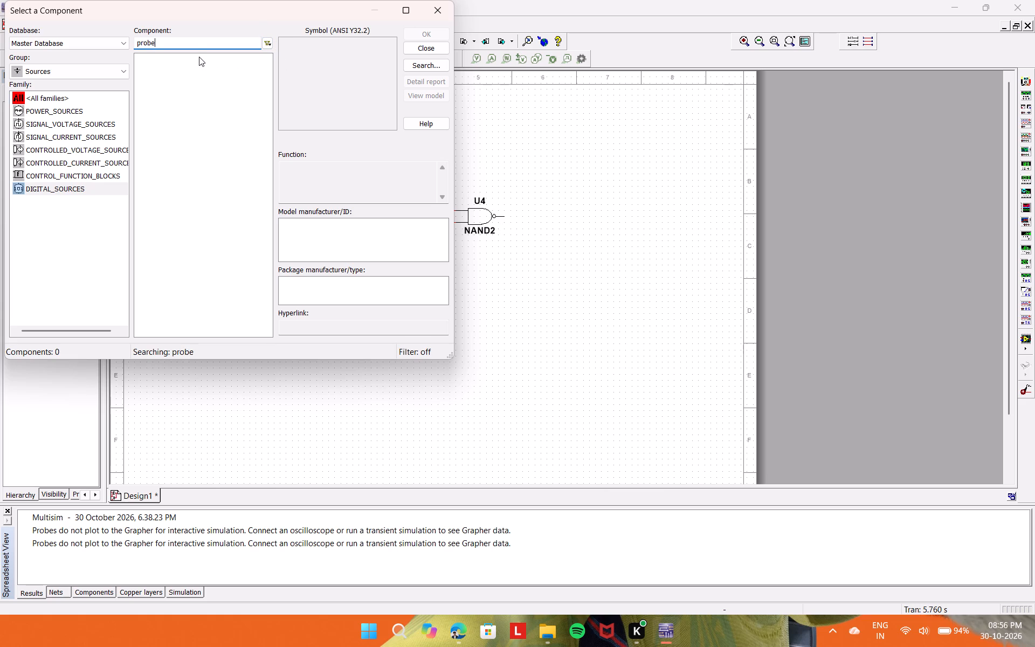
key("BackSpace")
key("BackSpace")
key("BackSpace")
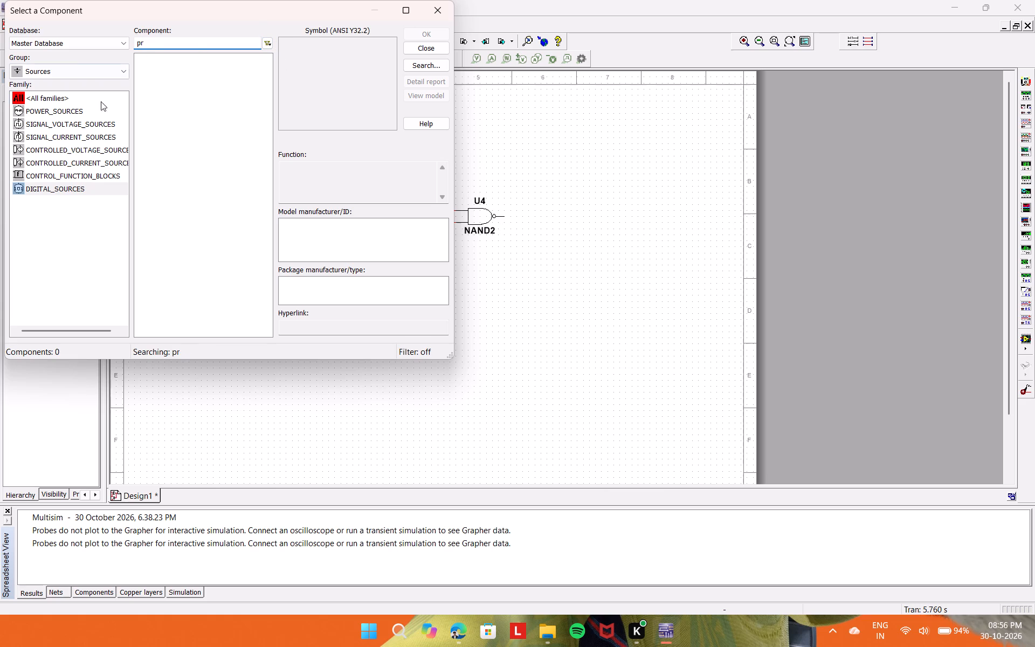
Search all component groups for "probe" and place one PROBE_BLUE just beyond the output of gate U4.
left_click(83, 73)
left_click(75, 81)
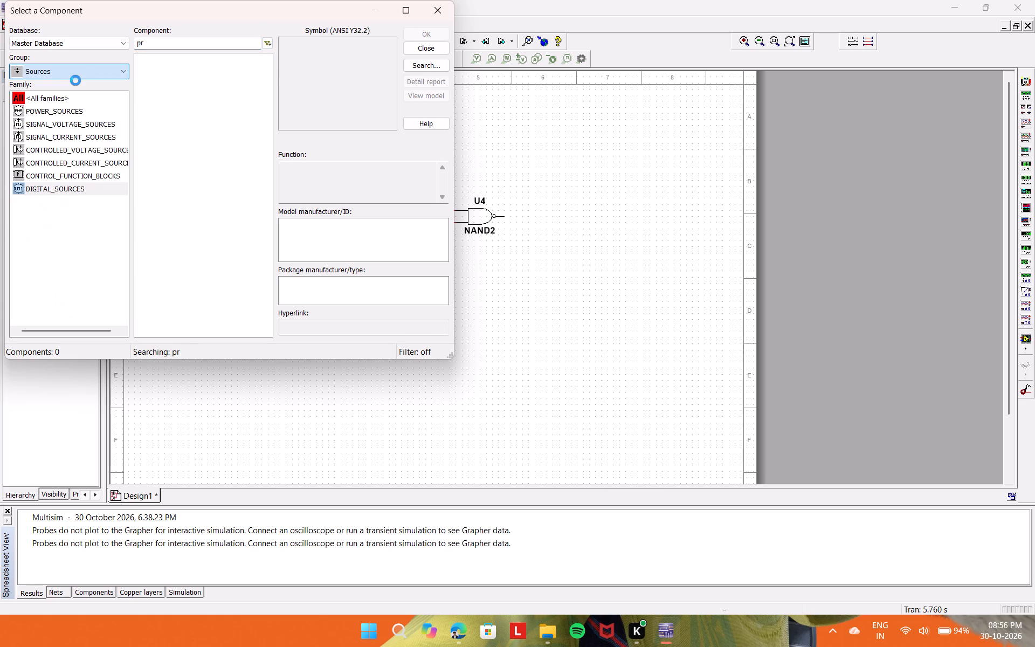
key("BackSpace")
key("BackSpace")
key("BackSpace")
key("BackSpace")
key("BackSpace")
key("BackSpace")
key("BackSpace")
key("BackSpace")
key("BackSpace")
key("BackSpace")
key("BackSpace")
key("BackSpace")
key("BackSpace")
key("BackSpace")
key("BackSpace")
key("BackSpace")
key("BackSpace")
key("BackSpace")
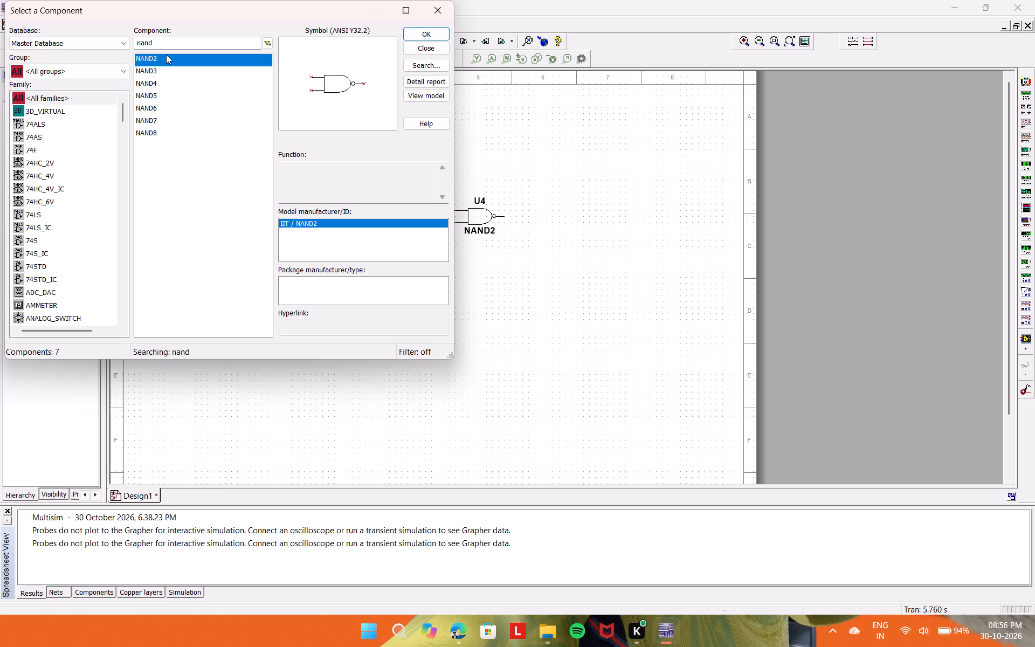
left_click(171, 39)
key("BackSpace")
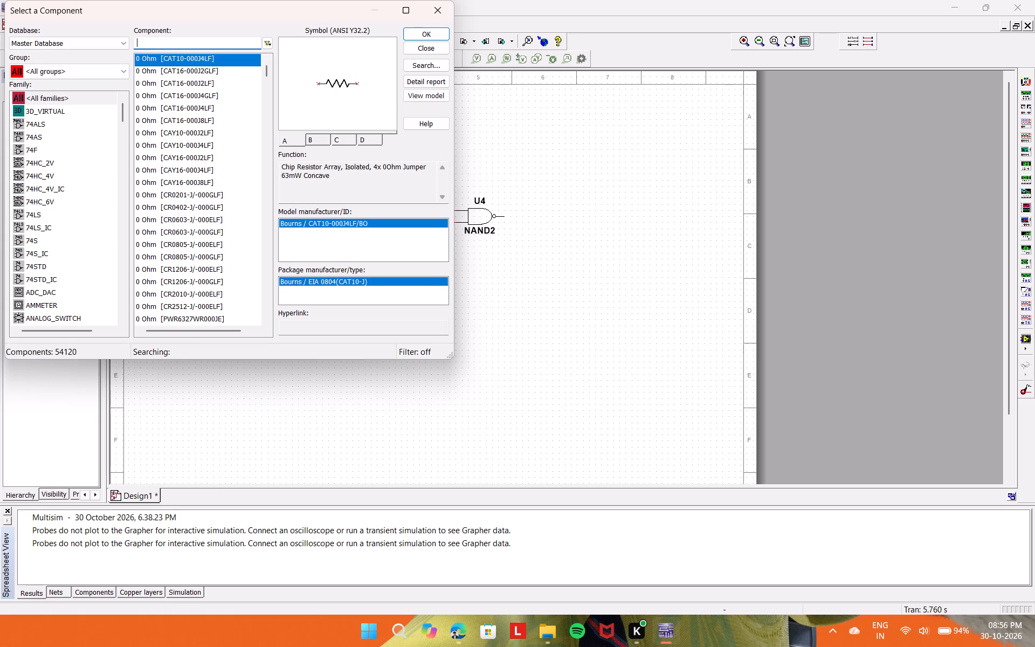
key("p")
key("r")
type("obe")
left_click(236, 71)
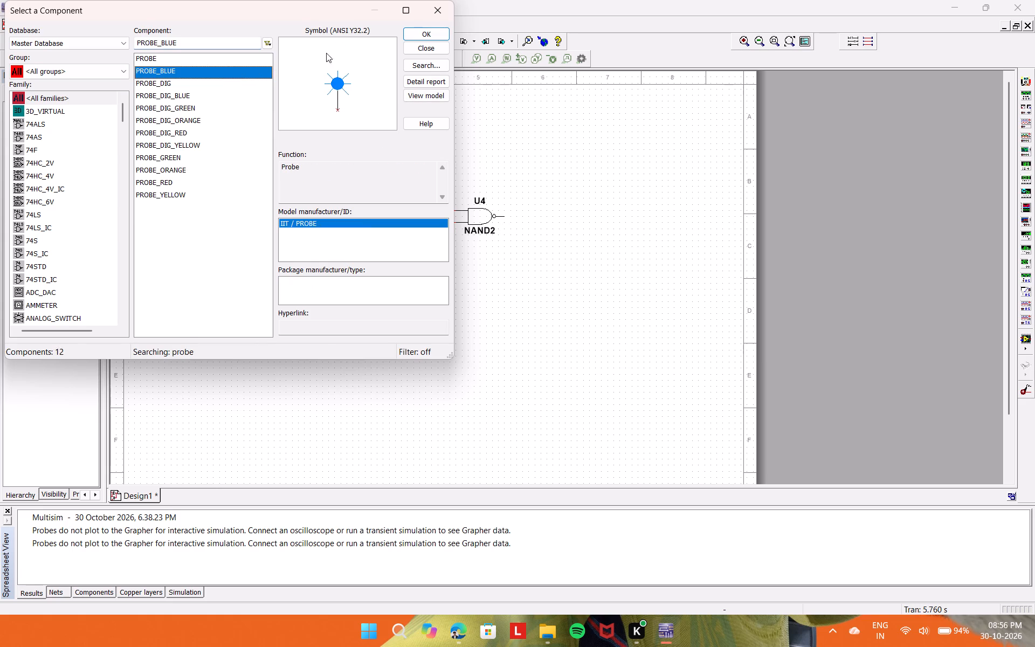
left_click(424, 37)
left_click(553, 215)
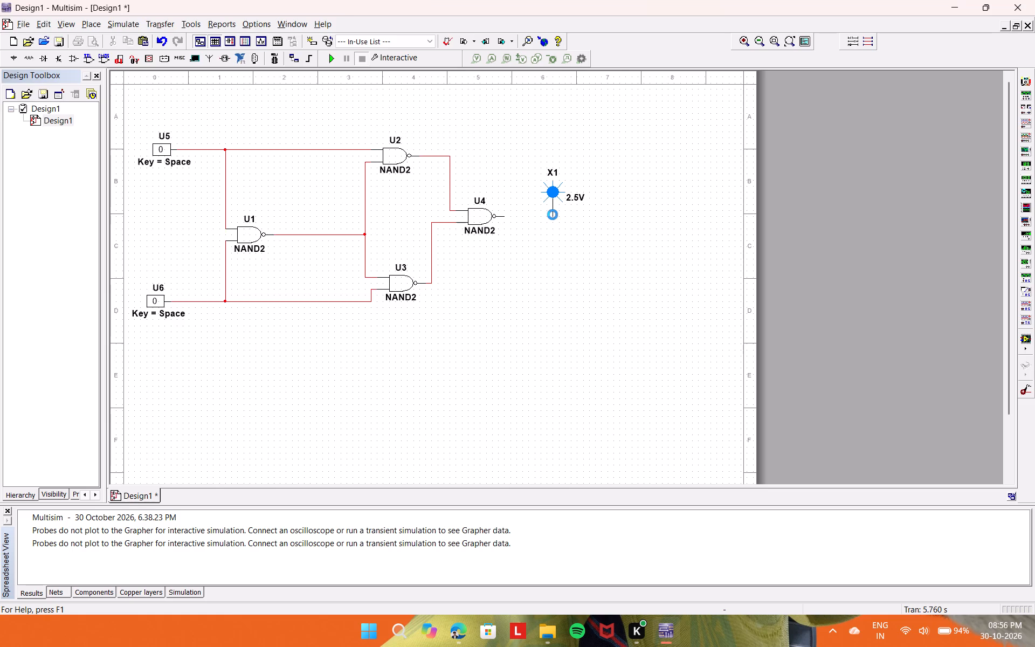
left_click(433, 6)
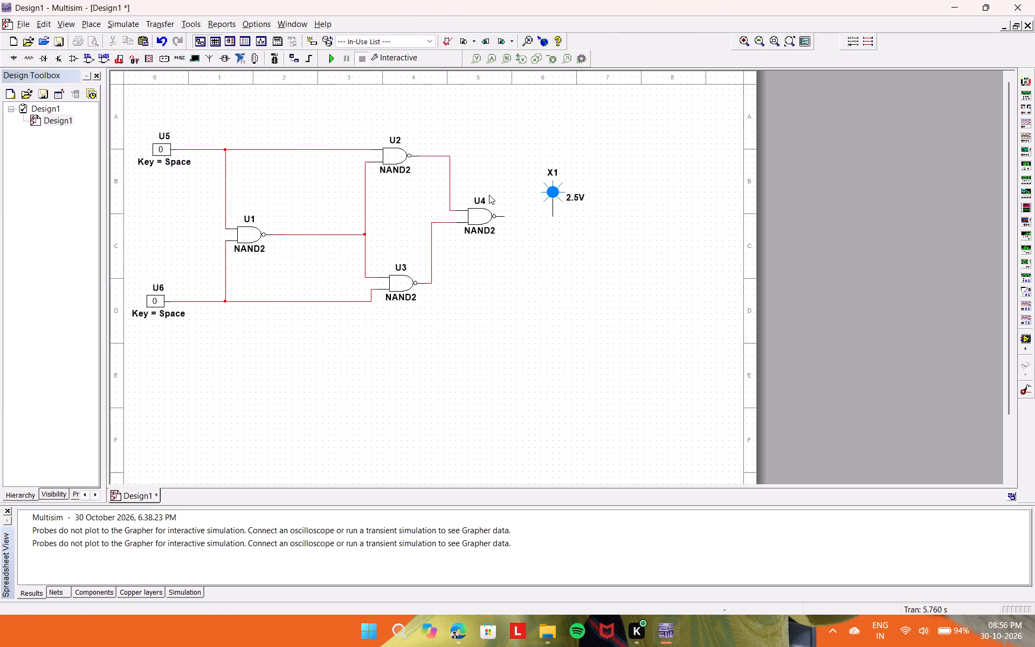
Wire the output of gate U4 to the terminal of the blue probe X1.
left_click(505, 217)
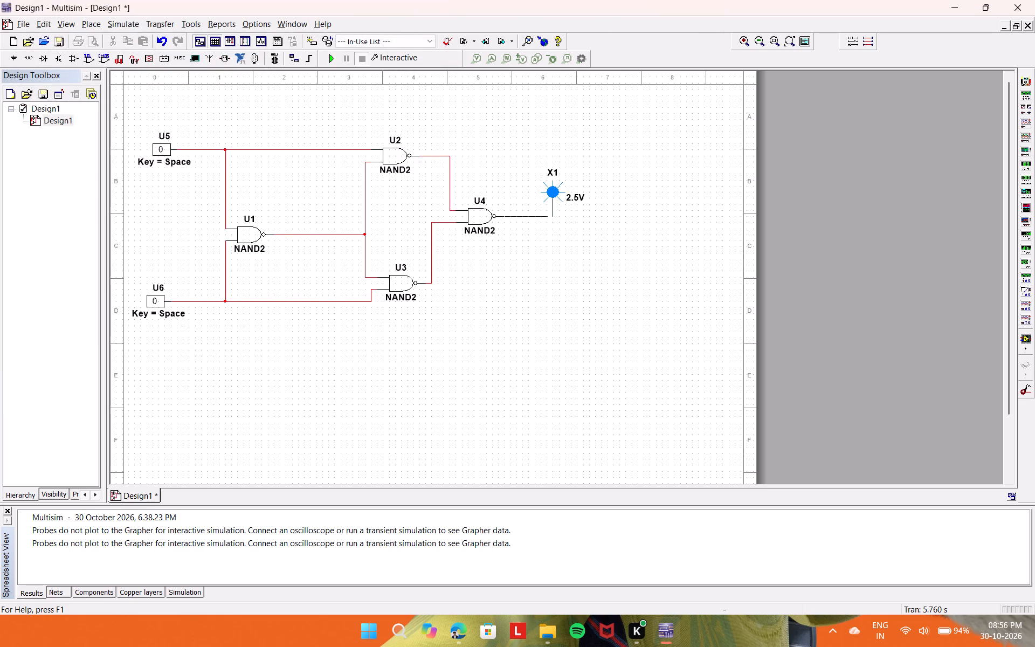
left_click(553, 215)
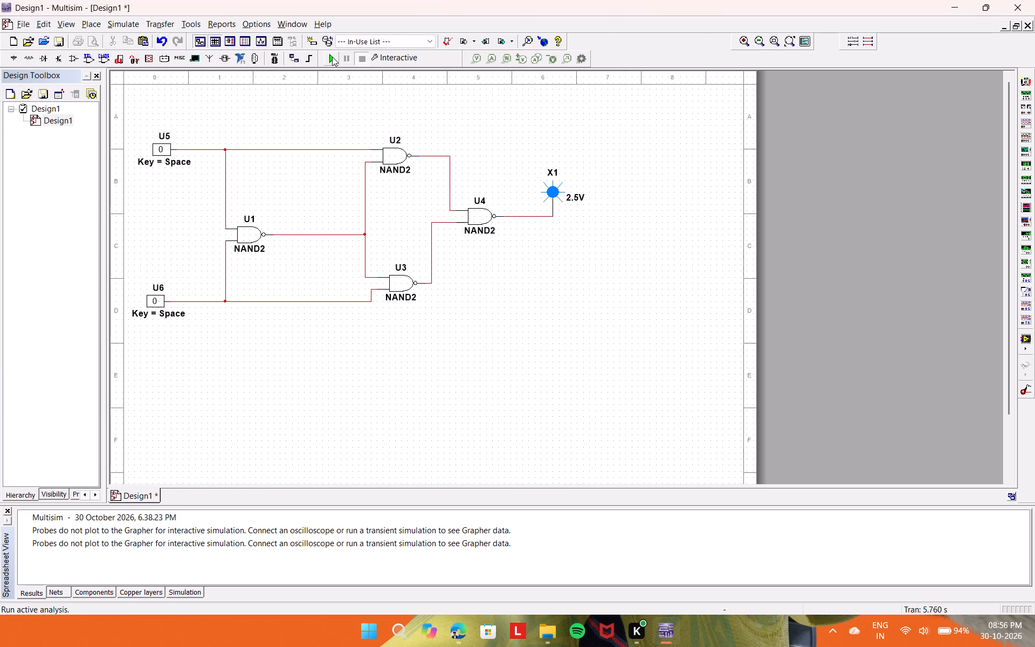
Run the interactive simulation and toggle the digital constant U5 to test the XOR output on probe X1.
left_click(332, 57)
left_click(162, 154)
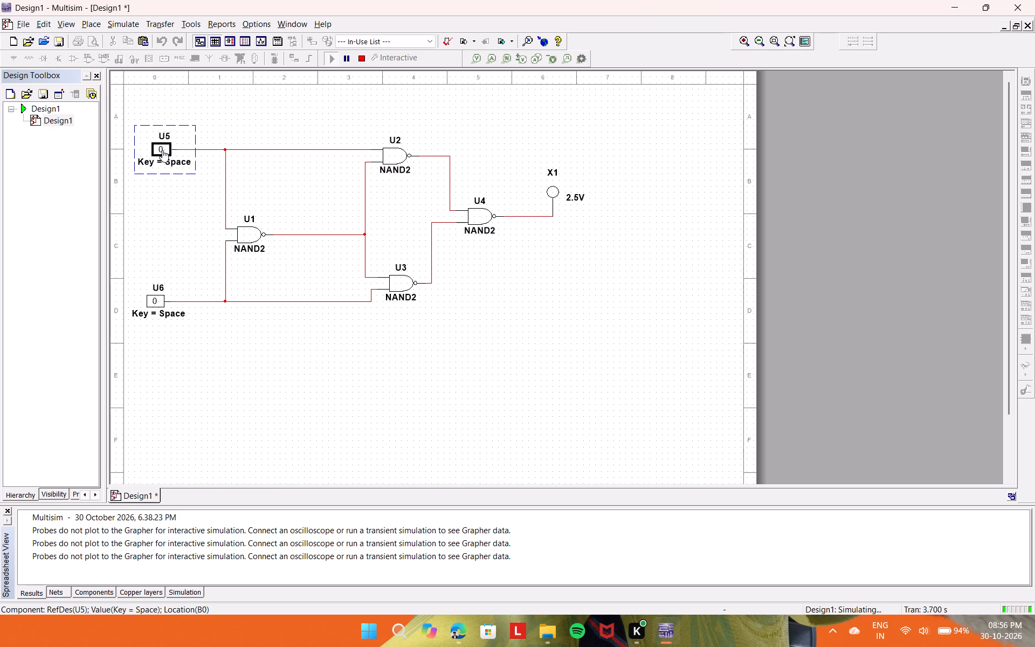
left_click(162, 150)
left_click(162, 150)
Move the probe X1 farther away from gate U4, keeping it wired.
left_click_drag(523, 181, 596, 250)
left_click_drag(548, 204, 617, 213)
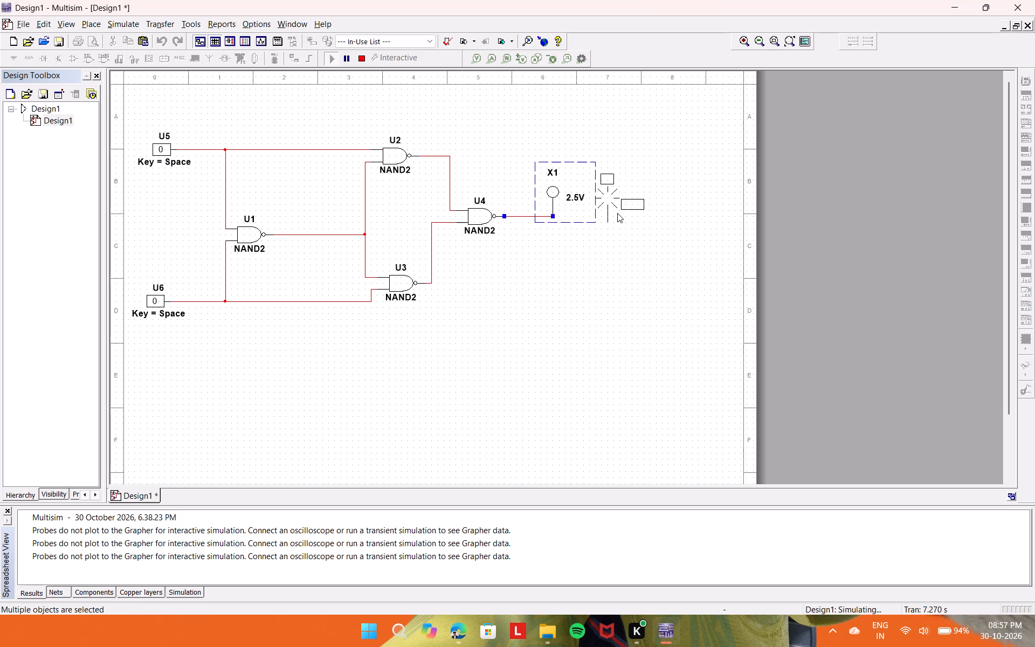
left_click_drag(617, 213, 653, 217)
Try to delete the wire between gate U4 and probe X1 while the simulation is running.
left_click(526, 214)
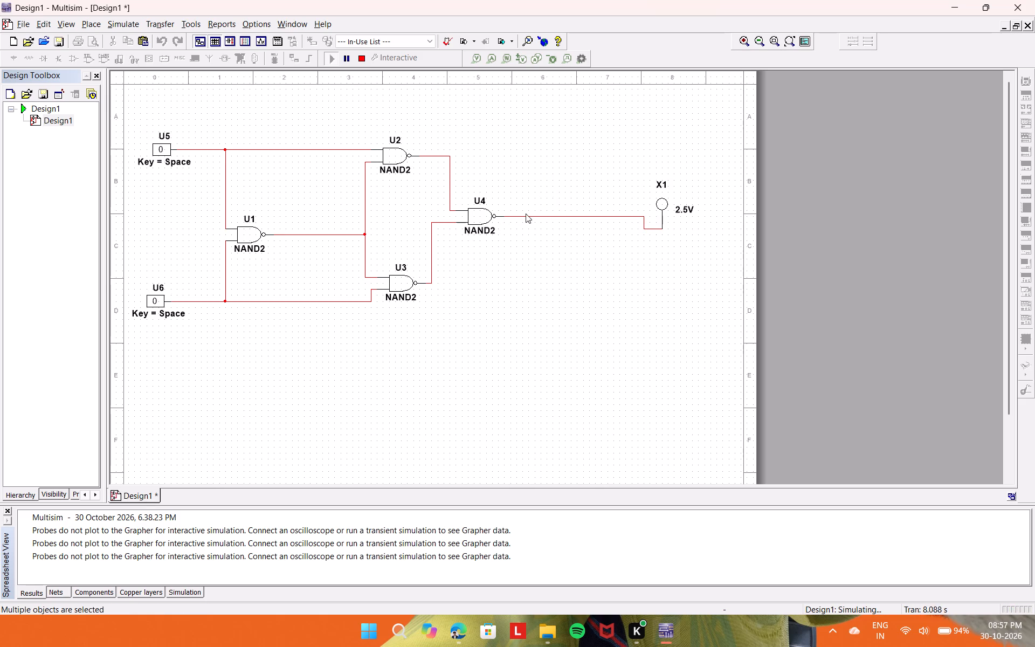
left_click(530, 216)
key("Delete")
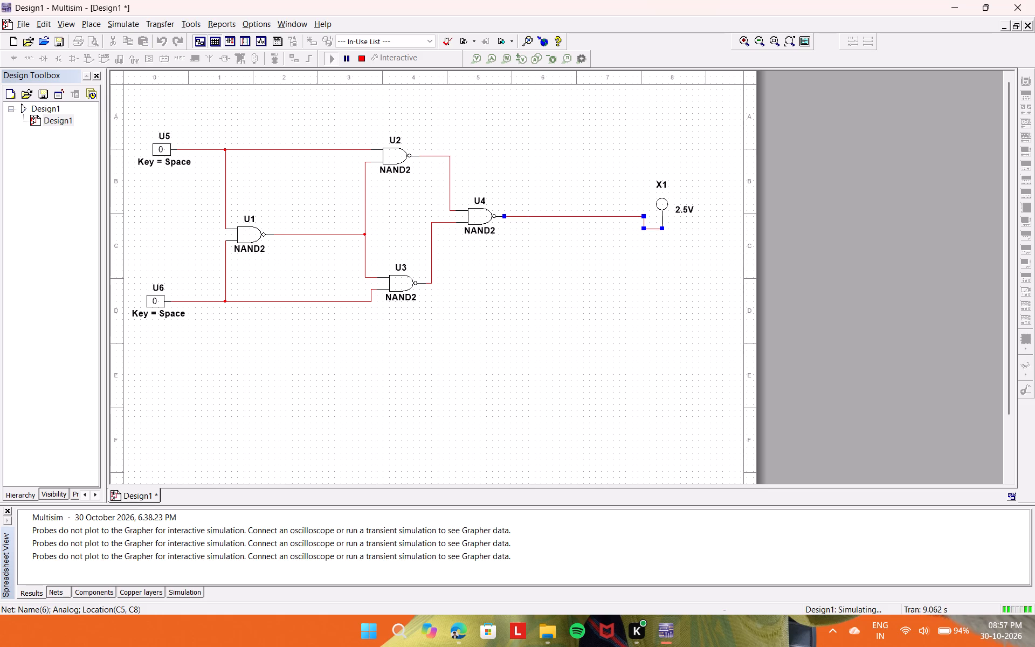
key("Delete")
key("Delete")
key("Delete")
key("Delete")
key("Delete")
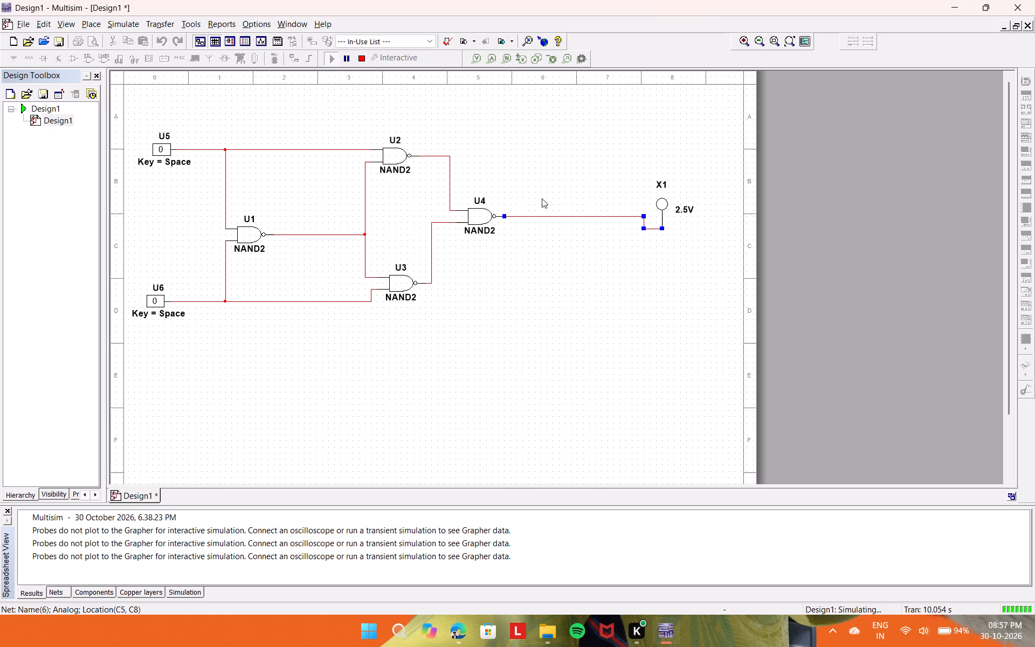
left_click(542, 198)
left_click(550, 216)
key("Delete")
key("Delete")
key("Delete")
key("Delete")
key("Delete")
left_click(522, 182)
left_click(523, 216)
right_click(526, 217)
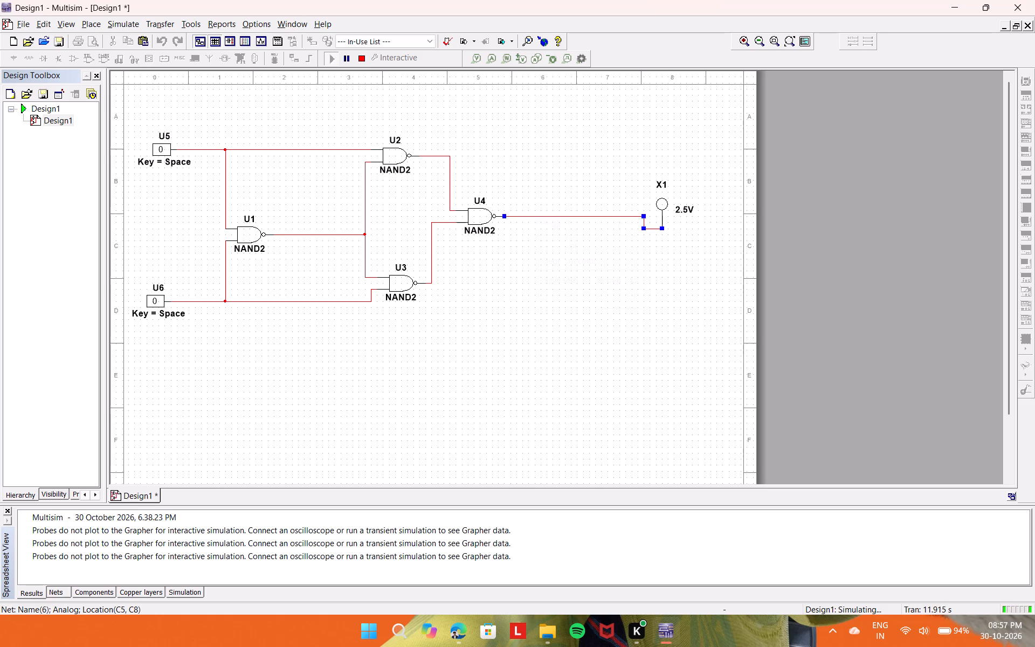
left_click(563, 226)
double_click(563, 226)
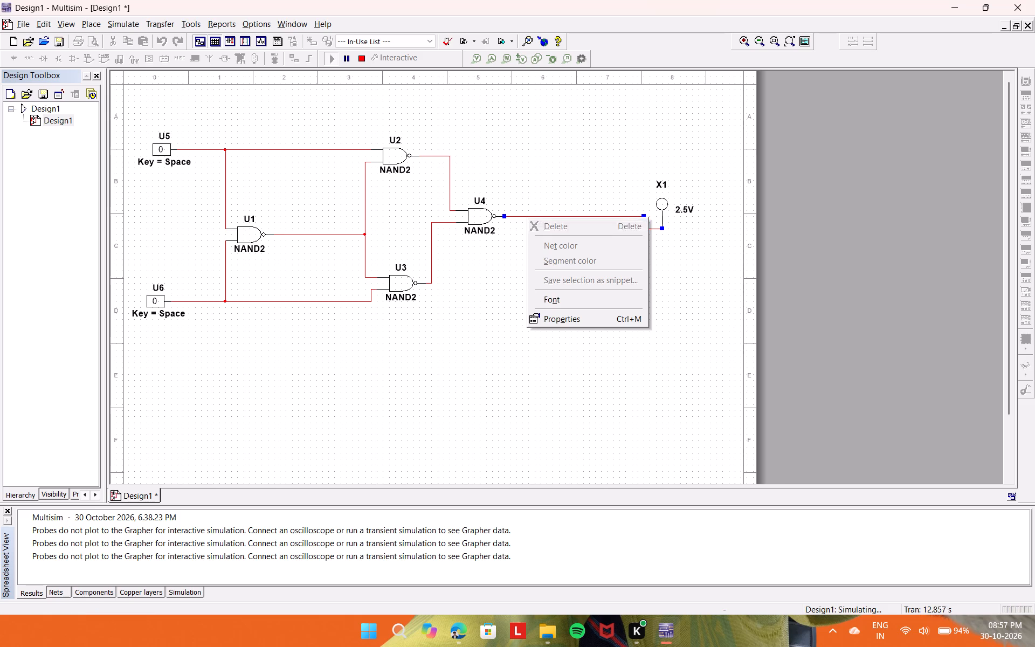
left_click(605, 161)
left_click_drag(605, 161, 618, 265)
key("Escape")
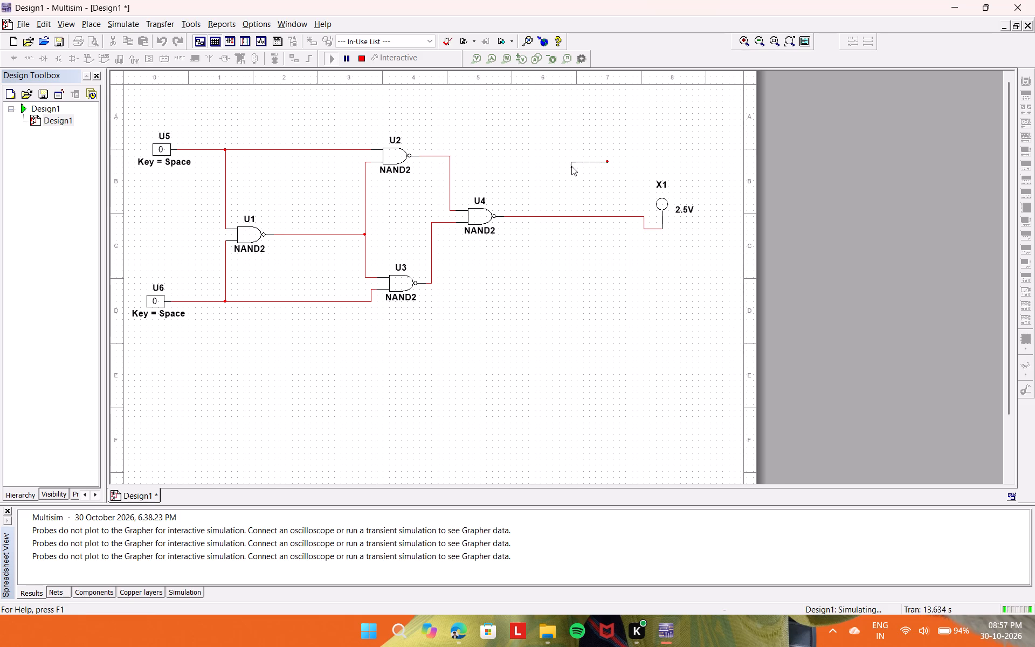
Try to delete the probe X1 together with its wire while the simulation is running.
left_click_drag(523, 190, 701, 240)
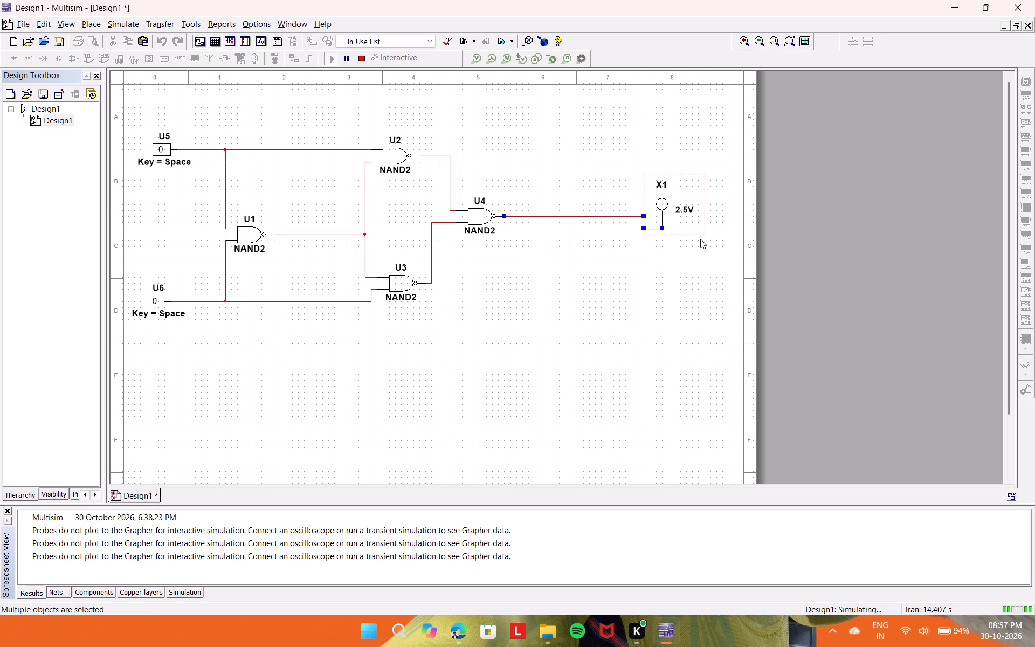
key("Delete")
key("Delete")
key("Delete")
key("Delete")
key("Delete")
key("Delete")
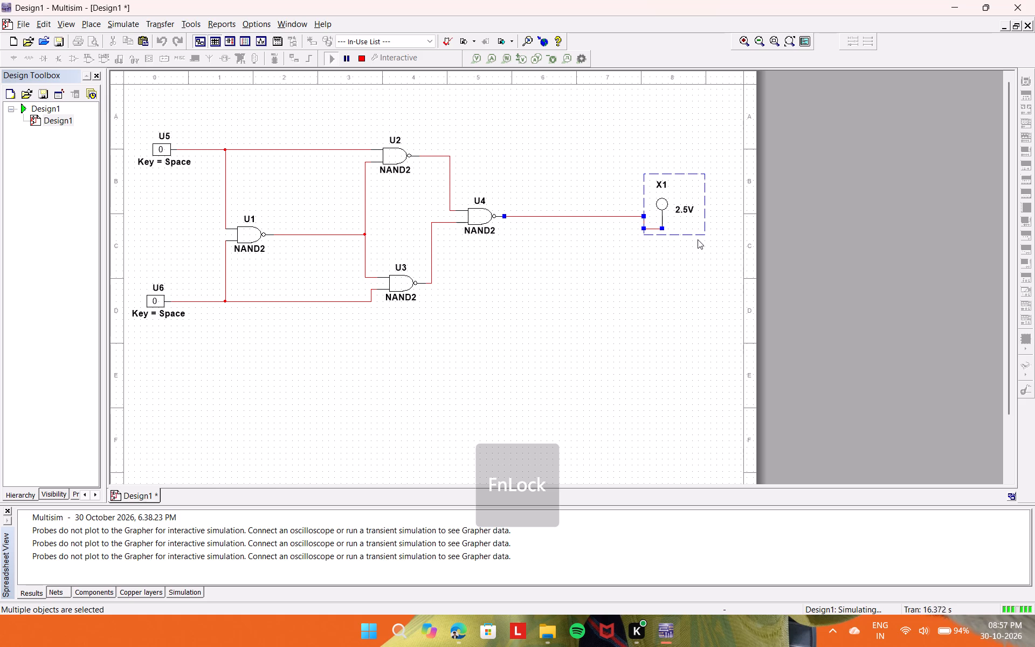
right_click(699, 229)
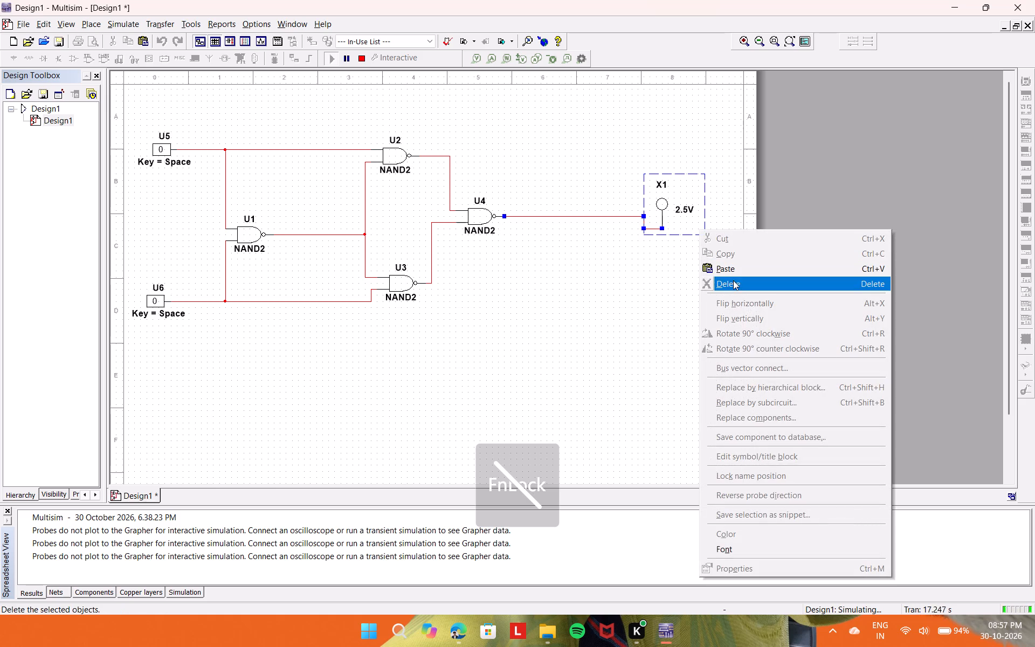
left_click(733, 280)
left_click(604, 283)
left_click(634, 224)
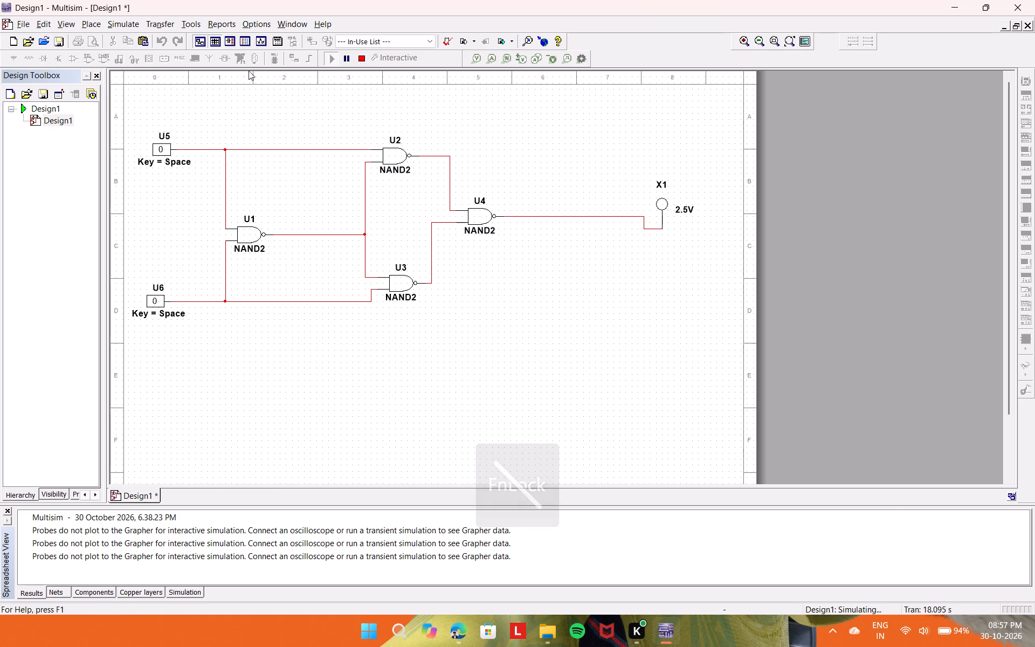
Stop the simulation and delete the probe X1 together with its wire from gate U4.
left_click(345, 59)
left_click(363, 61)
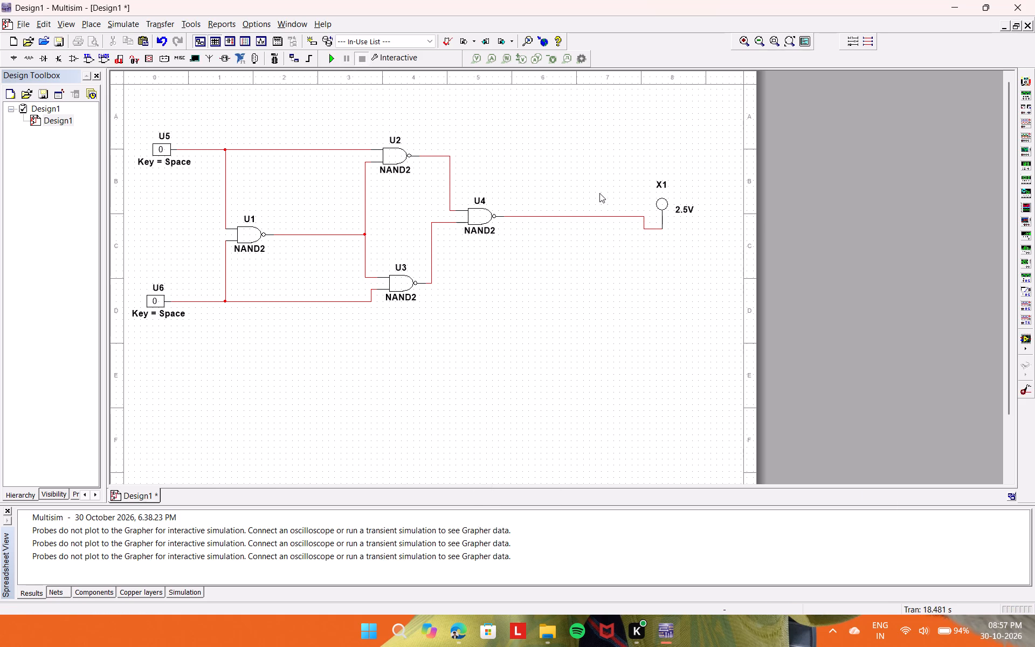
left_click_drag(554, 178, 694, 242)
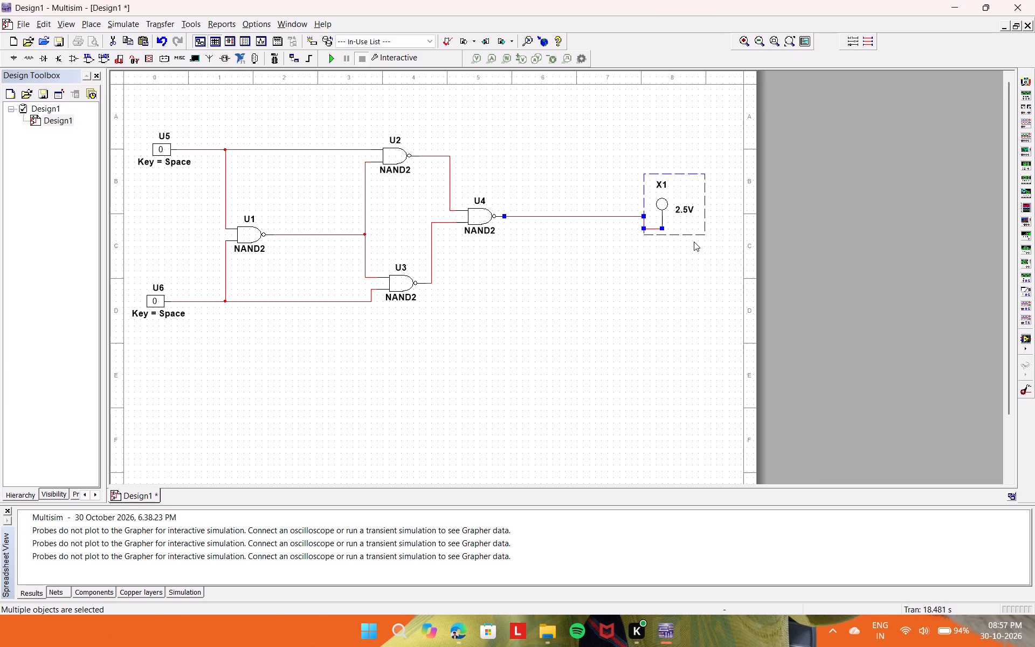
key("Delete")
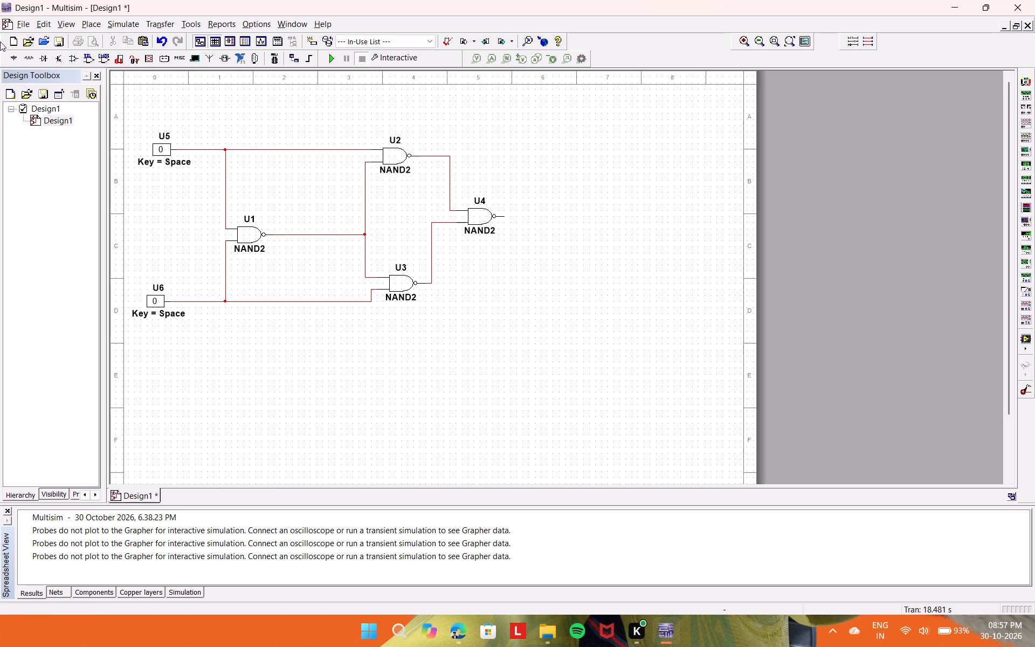
Place another NAND2 gate from all component groups to the right of gate U4, level with it.
left_click(17, 59)
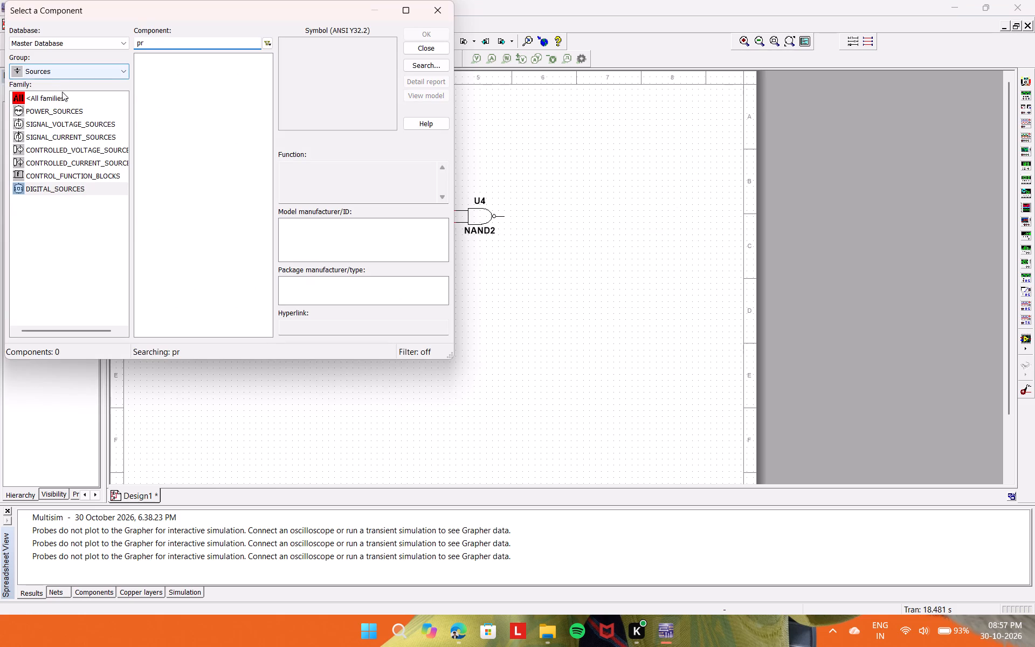
left_click(180, 43)
key("BackSpace")
key("BackSpace")
left_click(90, 68)
left_click(88, 83)
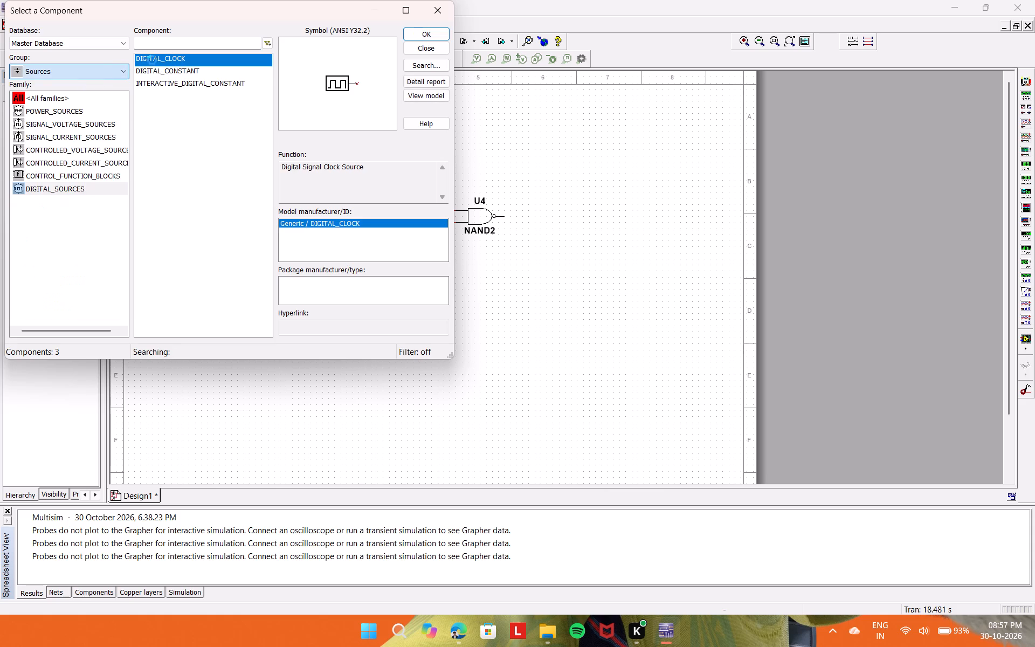
left_click(174, 46)
key("BackSpace")
key("BackSpace")
key("BackSpace")
key("BackSpace")
key("BackSpace")
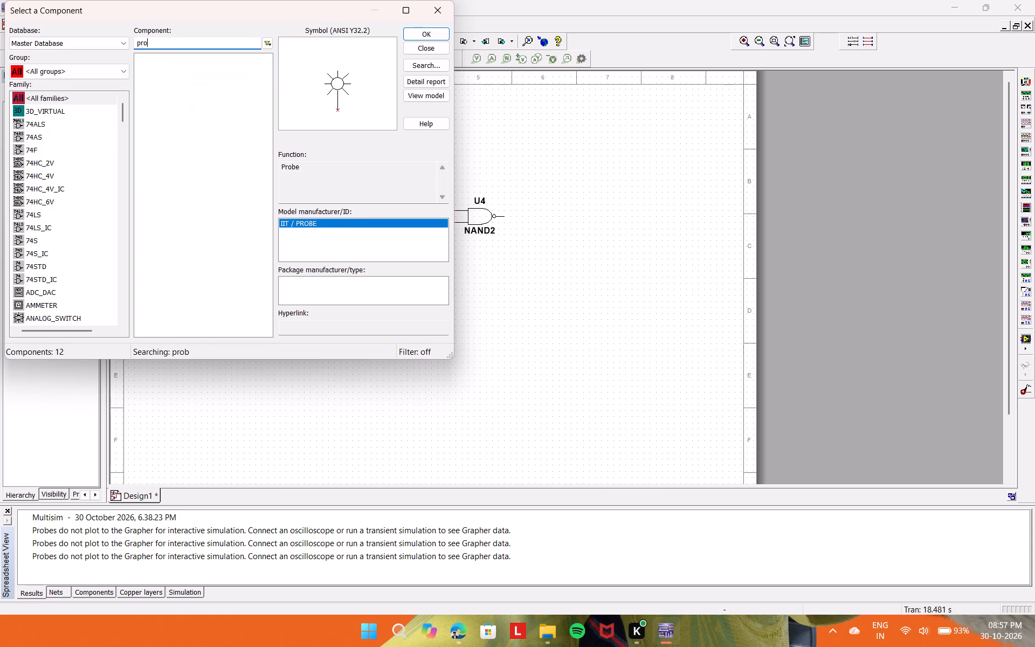
key("BackSpace")
key("n")
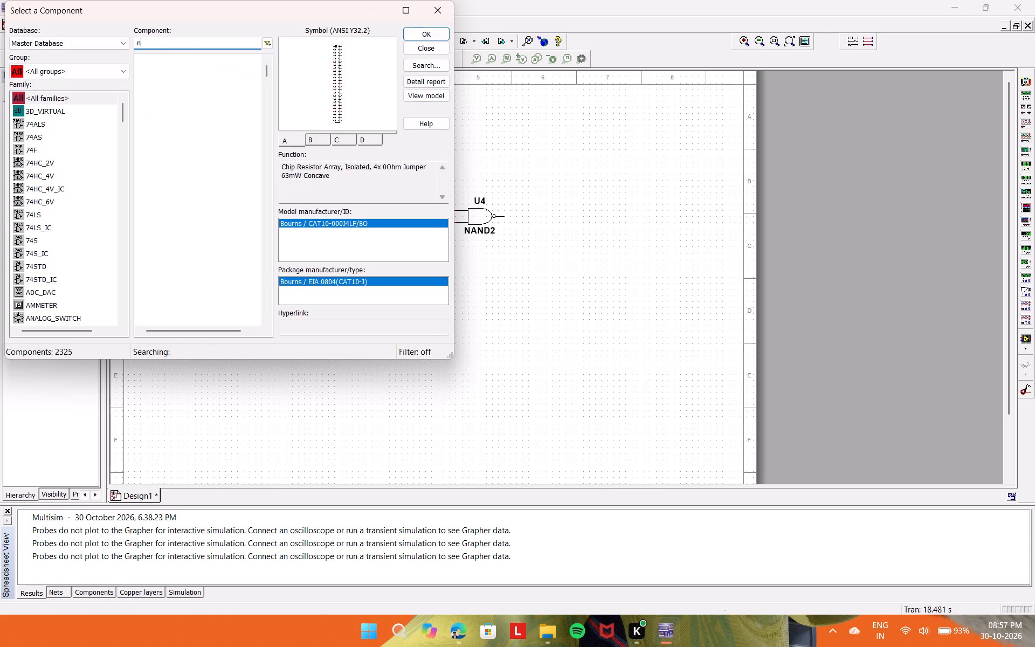
left_click(170, 73)
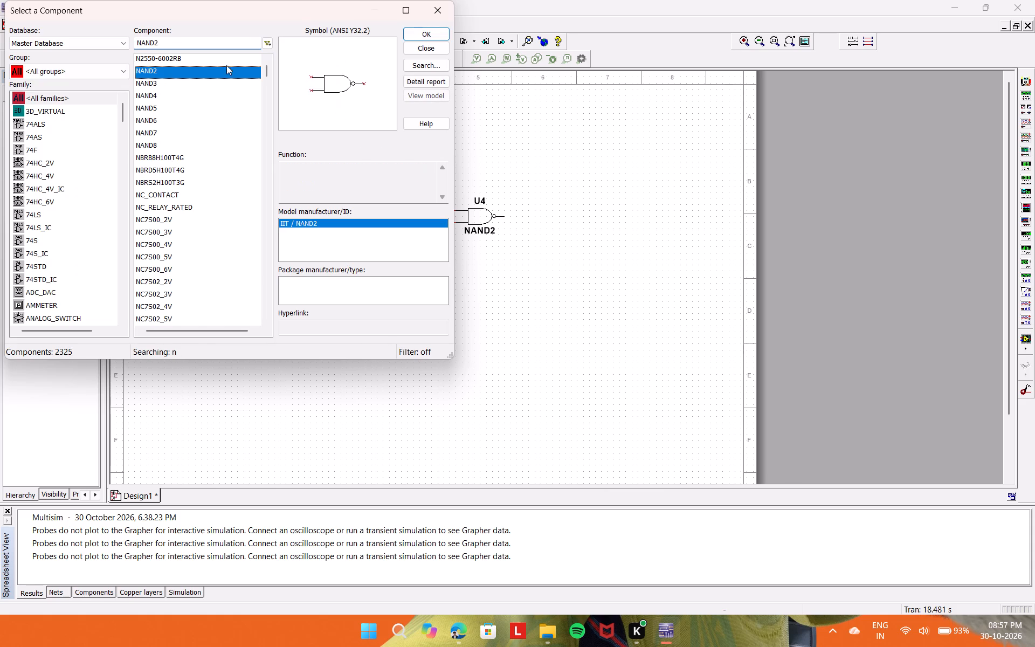
left_click(436, 38)
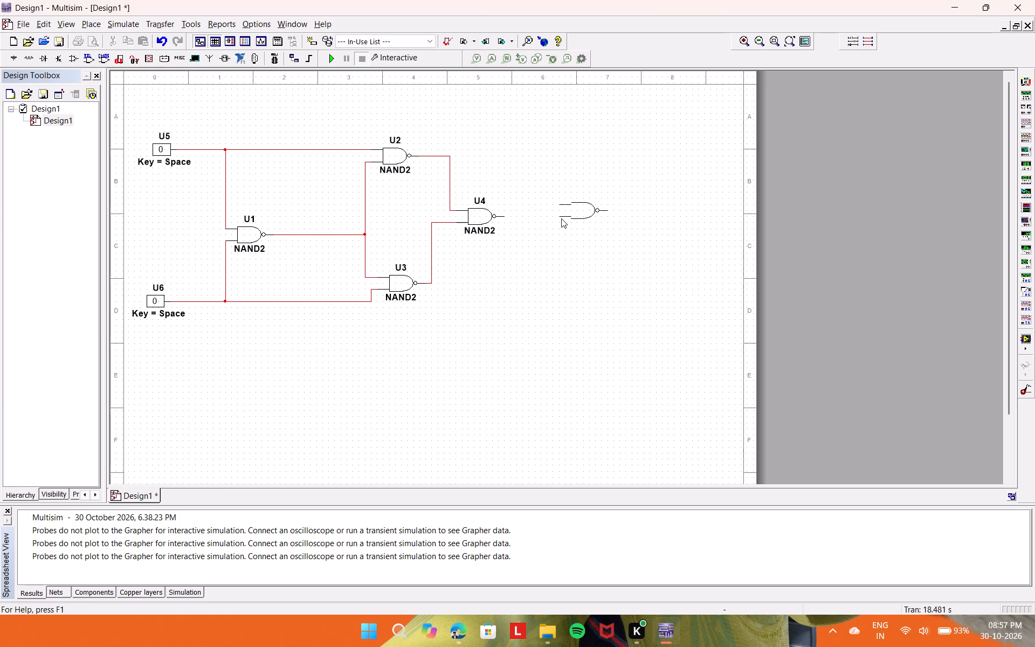
left_click(553, 220)
left_click(437, 16)
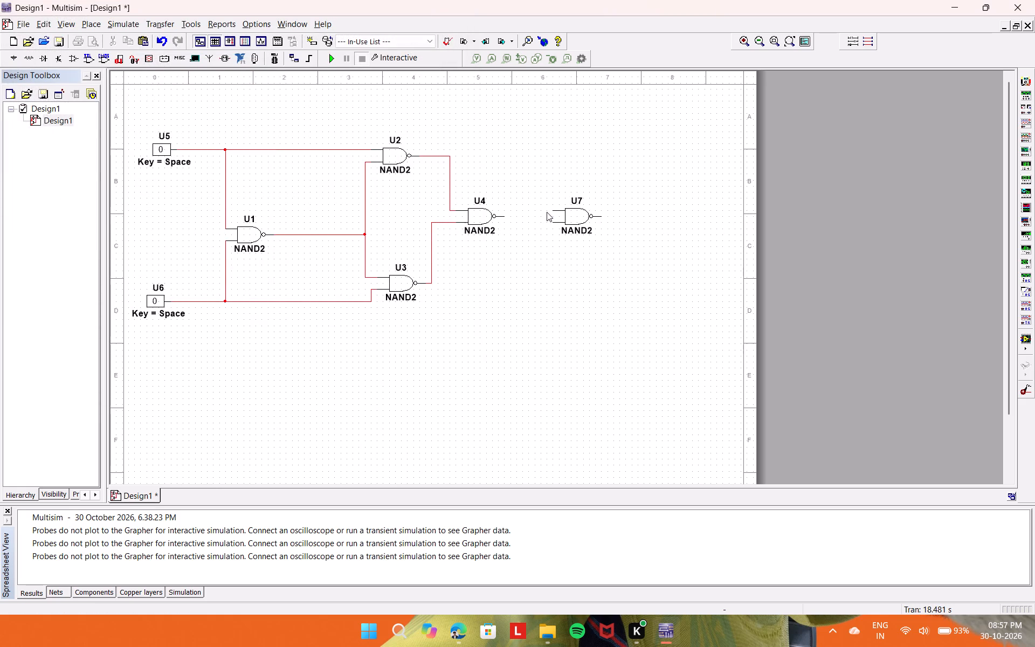
Wire the two inputs of gate U7 together in a loop in front of the gate.
left_click(551, 211)
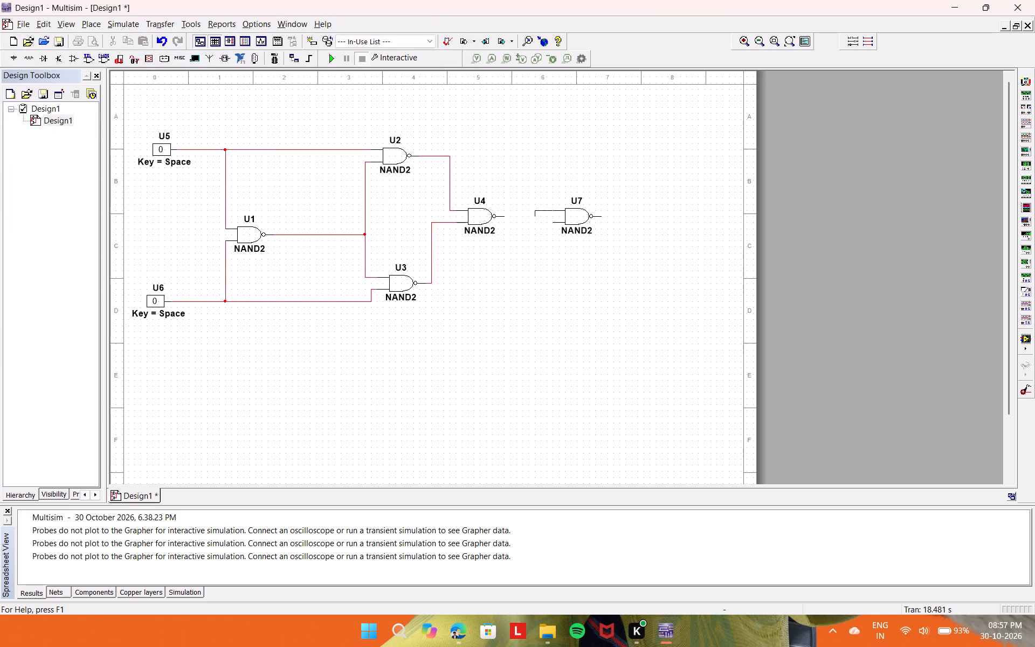
left_click(534, 216)
double_click(534, 216)
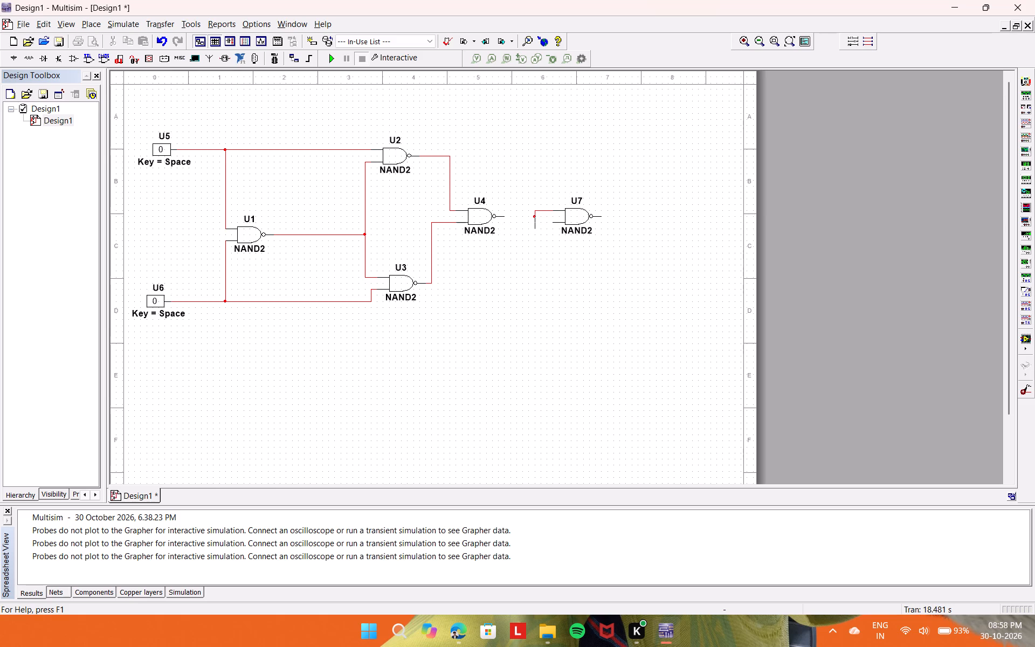
double_click(535, 230)
double_click(553, 223)
double_click(536, 229)
left_click(618, 110)
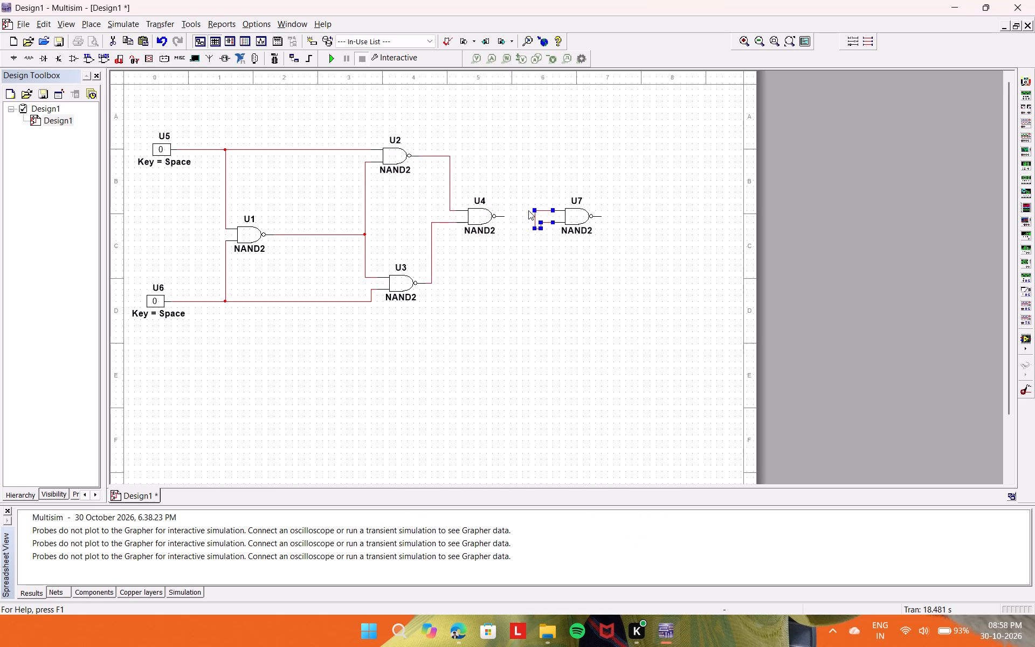
left_click(526, 217)
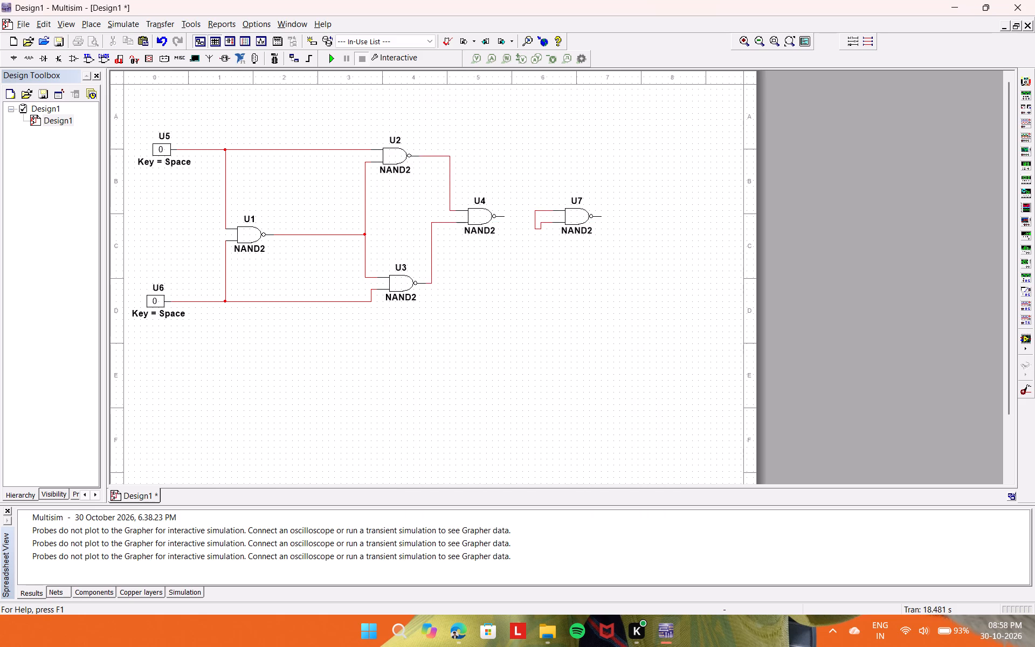
Wire the output of gate U4 to the joined inputs of gate U7.
left_click(503, 215)
left_click(533, 216)
Place a PROBE_BLUE indicator from all component groups just to the right of gate U7's output.
left_click(12, 62)
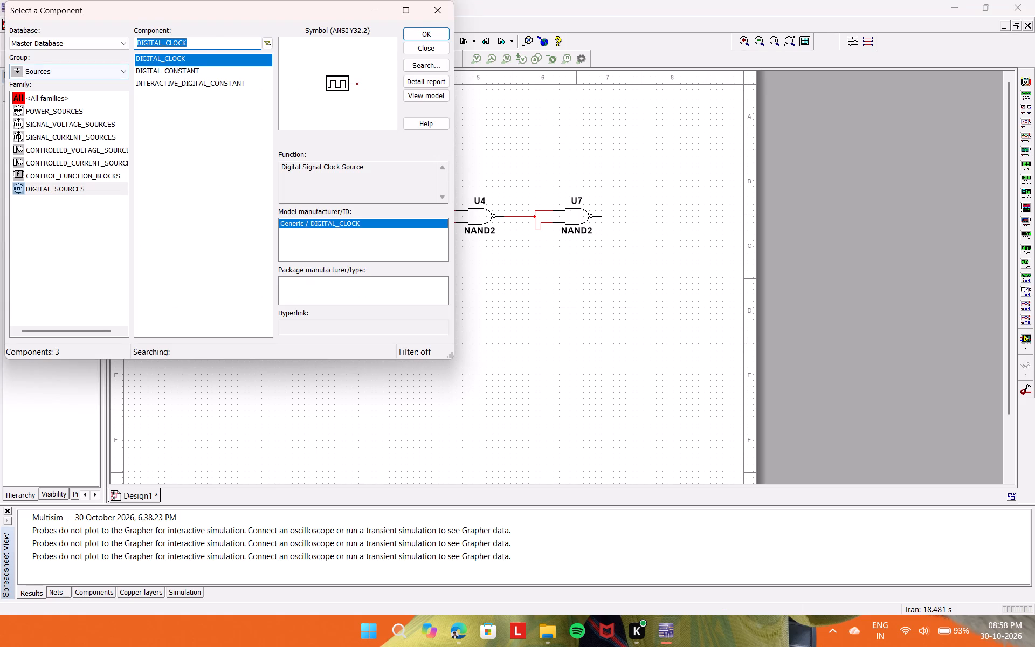
key("BackSpace")
left_click(60, 74)
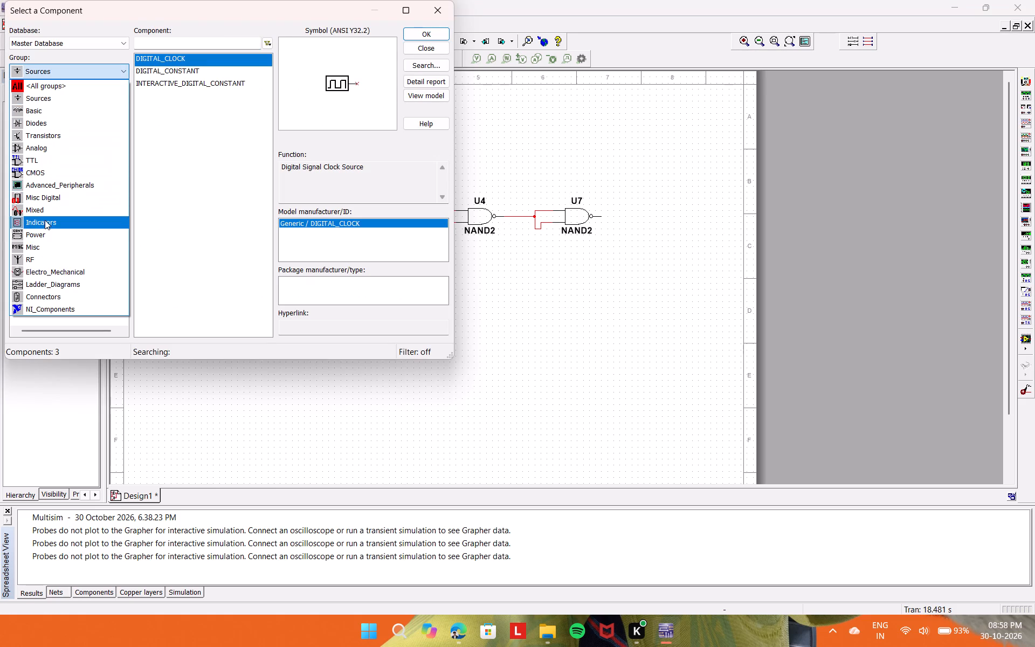
left_click(58, 81)
left_click(178, 42)
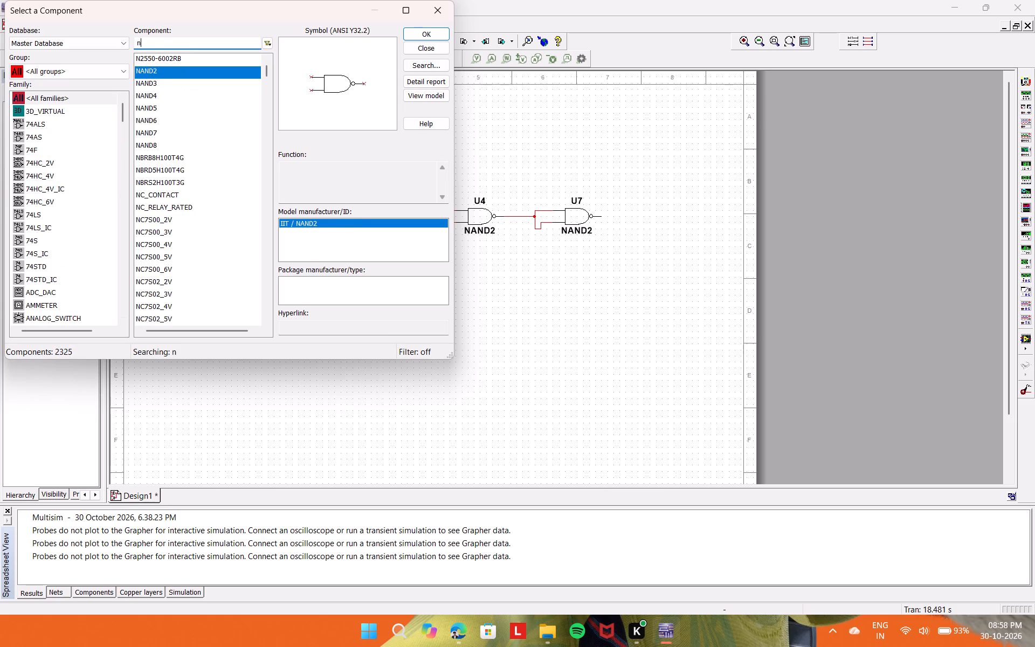
key("BackSpace")
key("p")
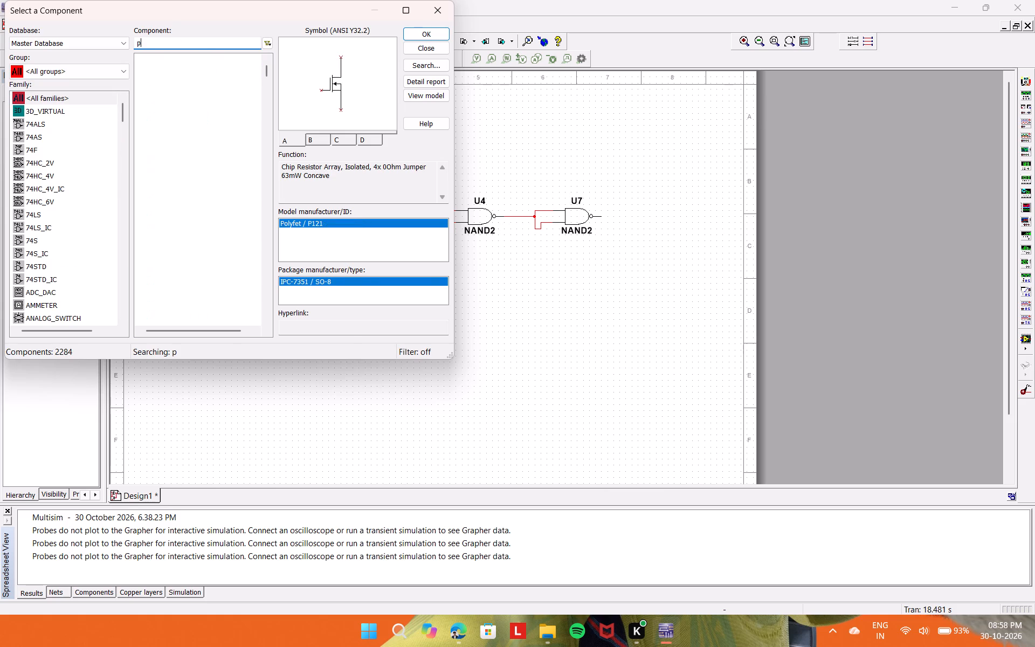
key("r")
left_click(171, 70)
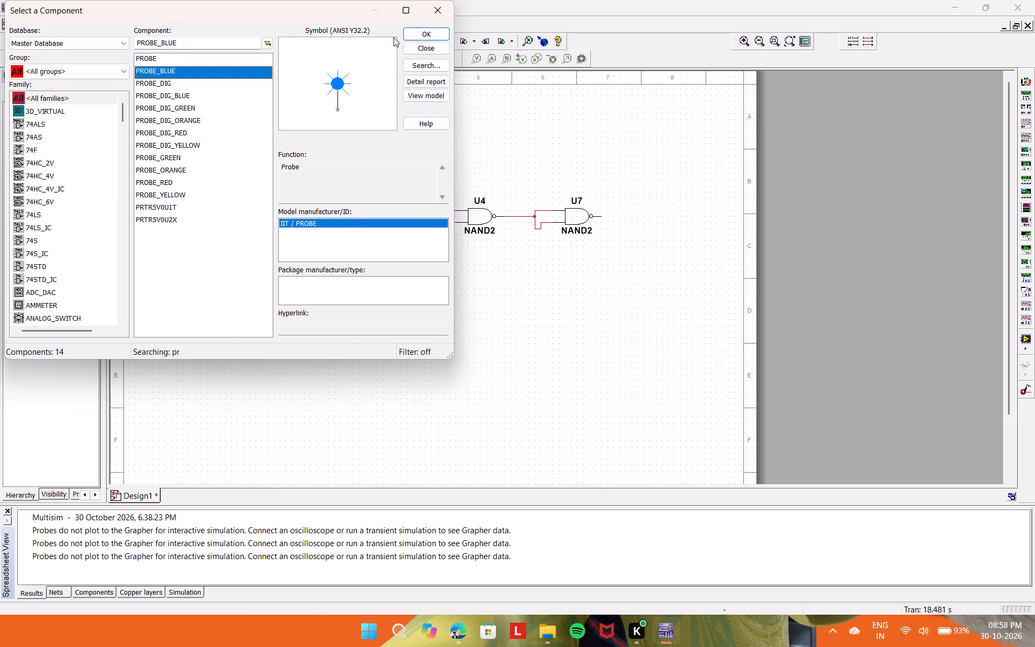
left_click(409, 36)
left_click(632, 214)
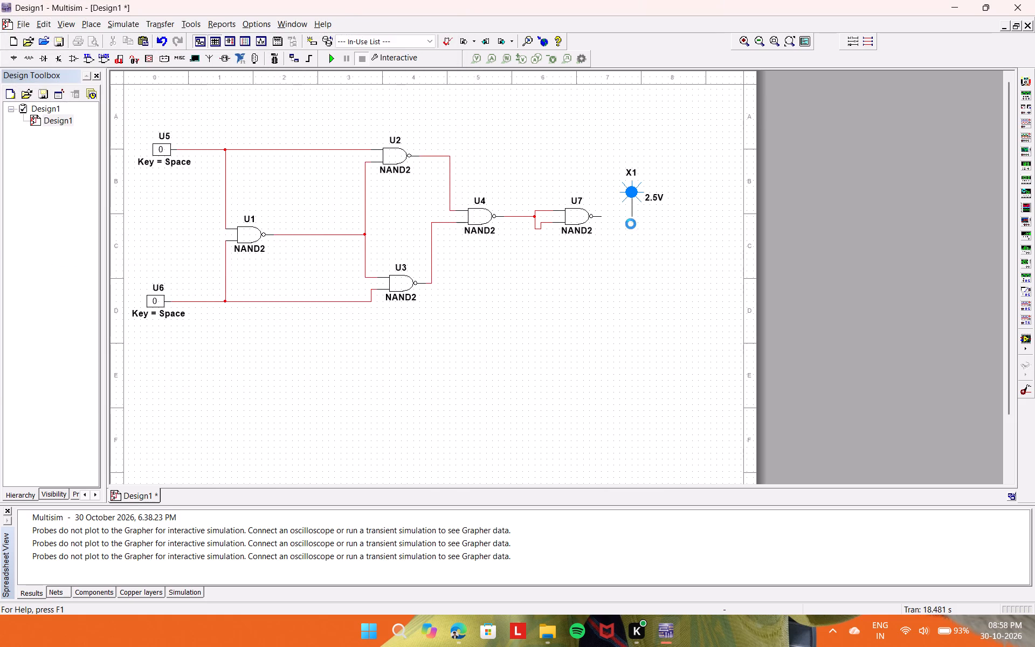
left_click(434, 15)
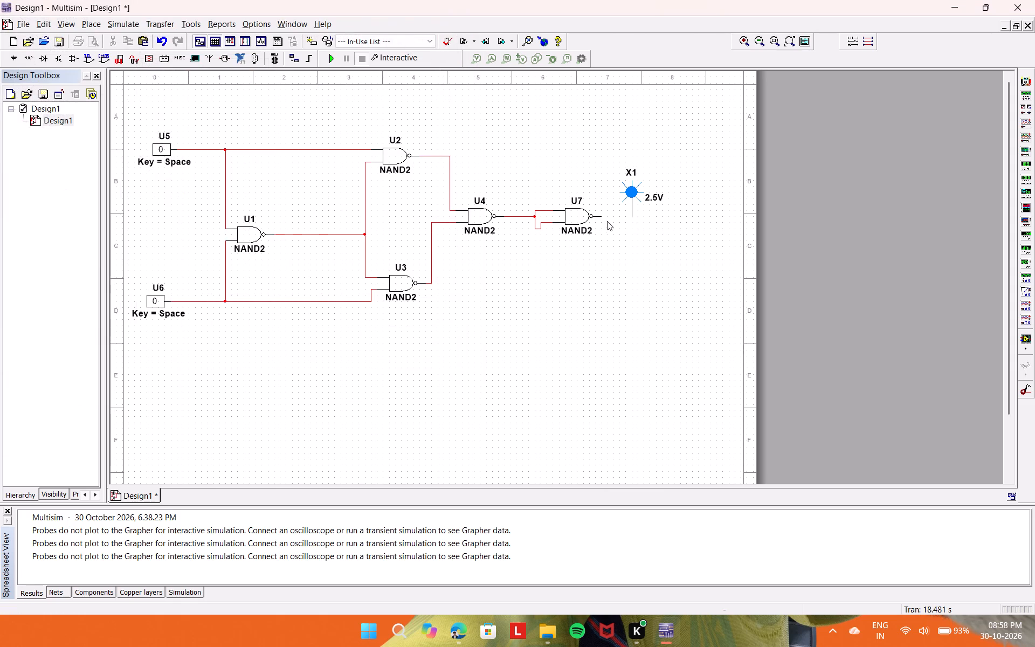
Wire the output of gate U7 to the blue probe X1.
left_click(603, 217)
left_click(633, 217)
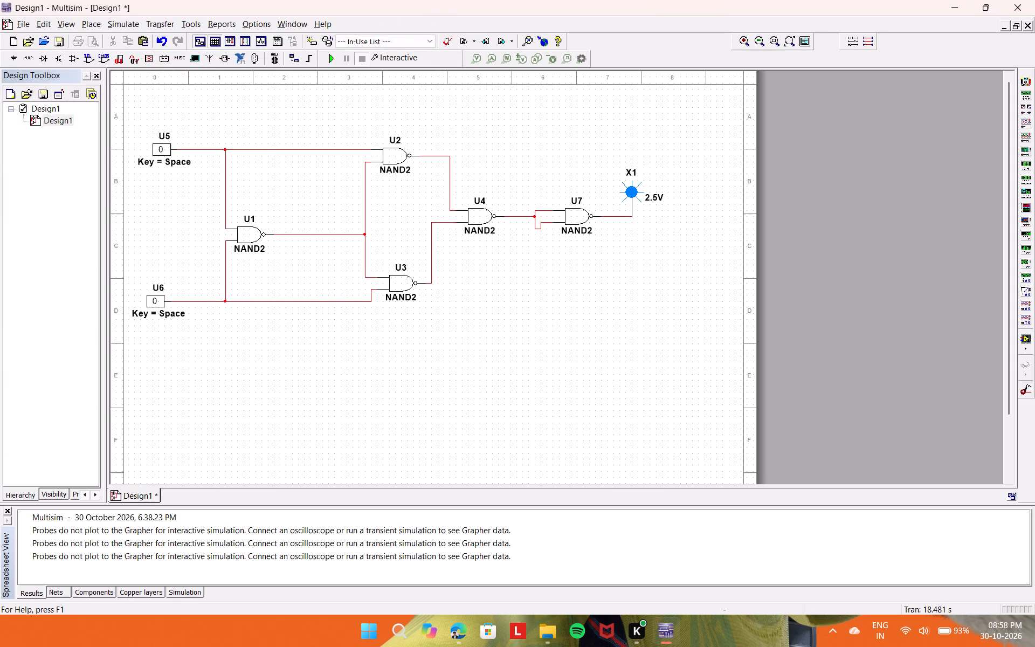
Run the interactive simulation and switch input U5 to 1 and back to 0 to test the probe's response.
left_click(166, 149)
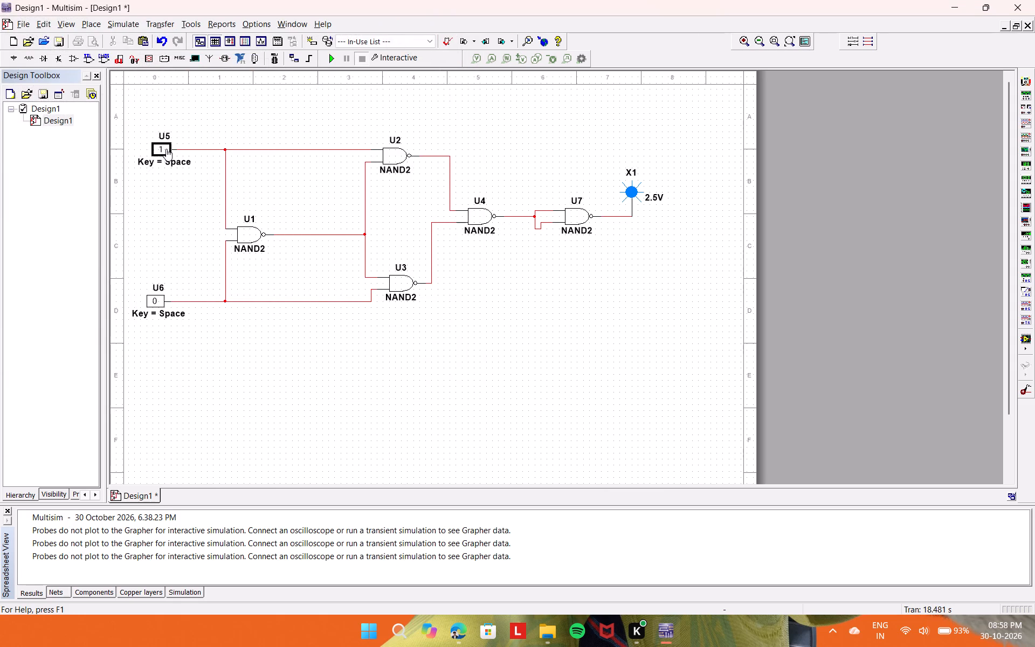
left_click(166, 149)
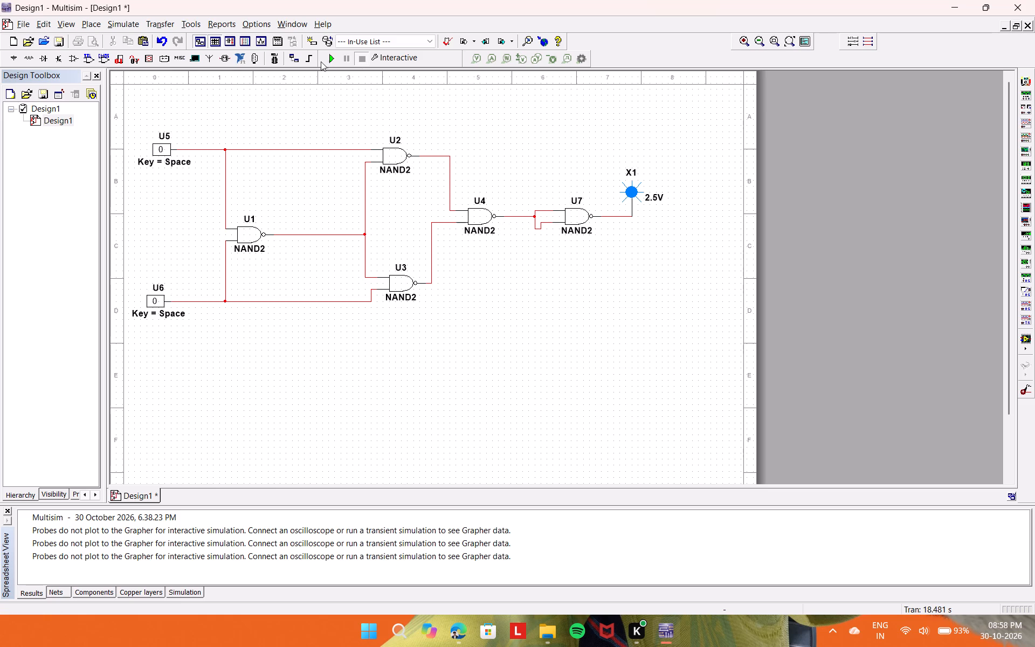
left_click(329, 63)
left_click(166, 148)
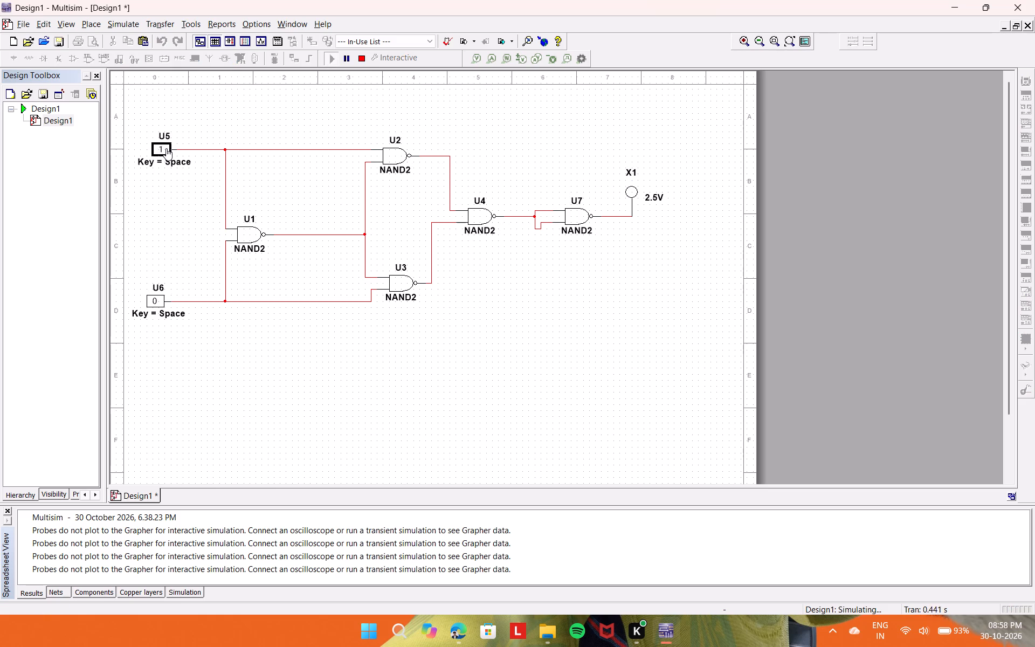
left_click(166, 148)
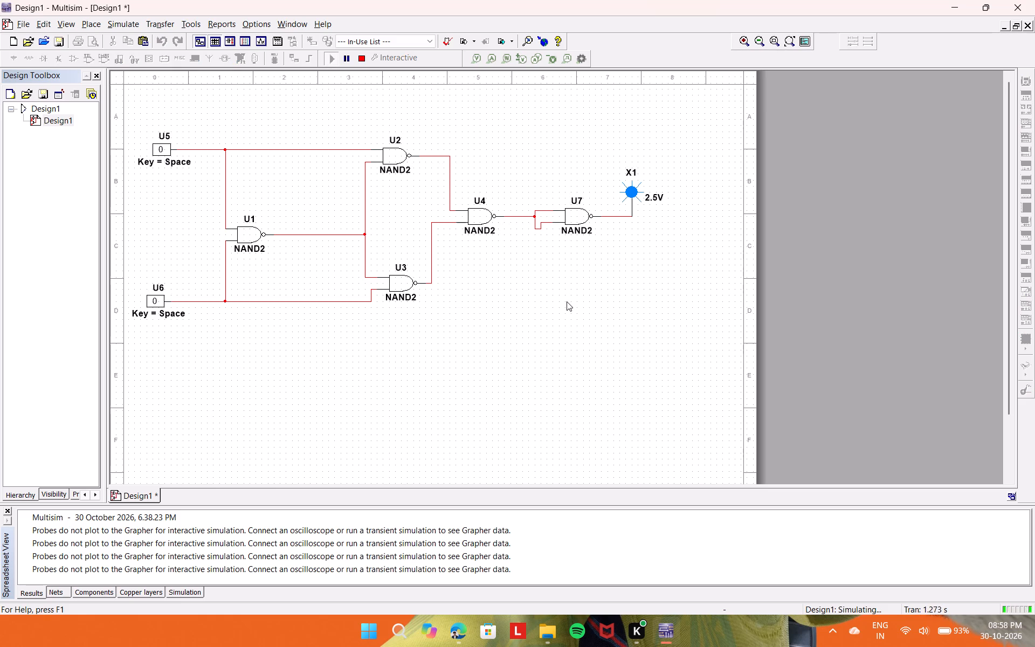
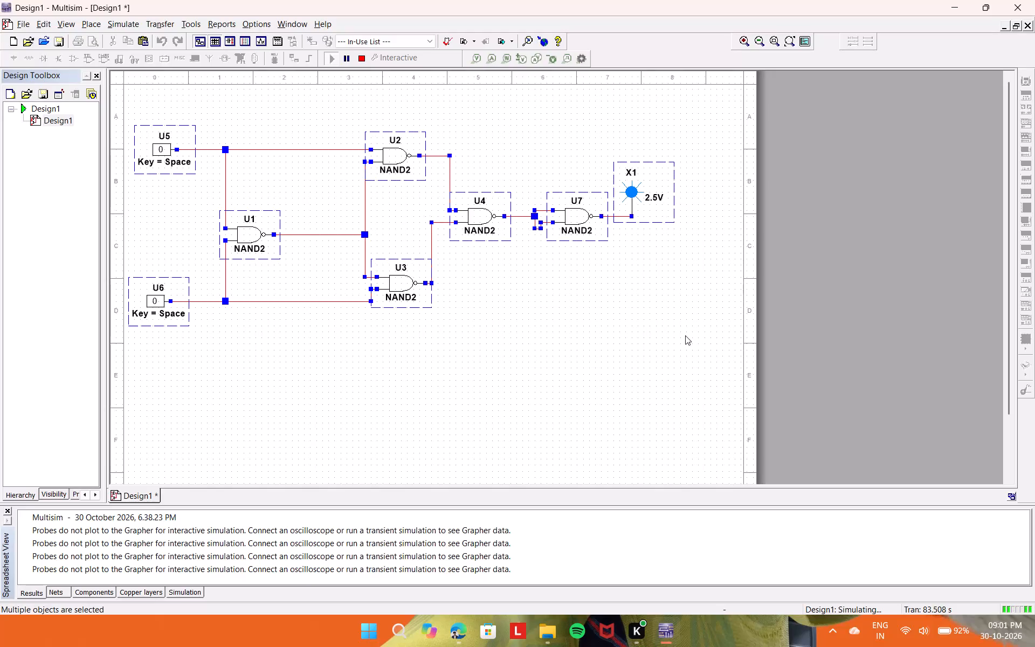
Stop the running simulation and delete the entire selected XNOR circuit, leaving the schematic sheet empty.
key("Delete")
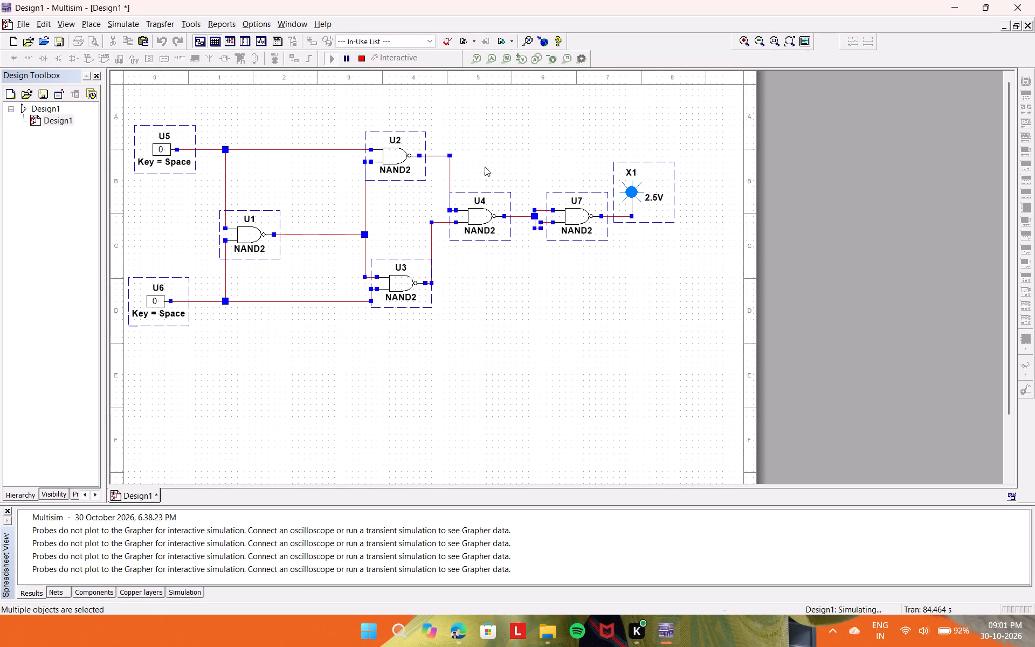
left_click(347, 58)
left_click(362, 61)
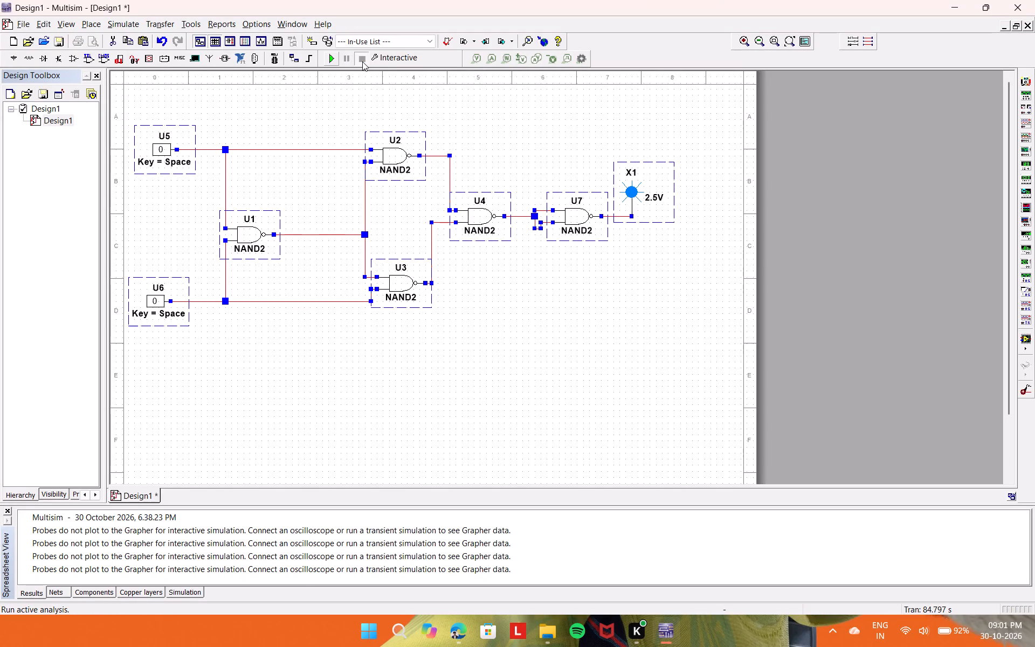
key("Delete")
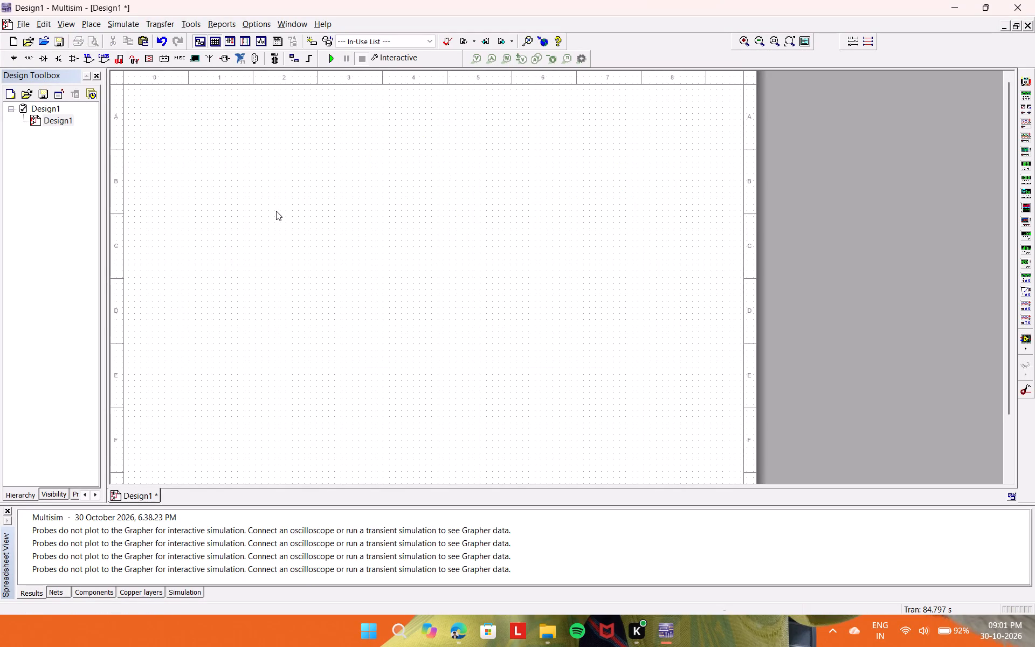
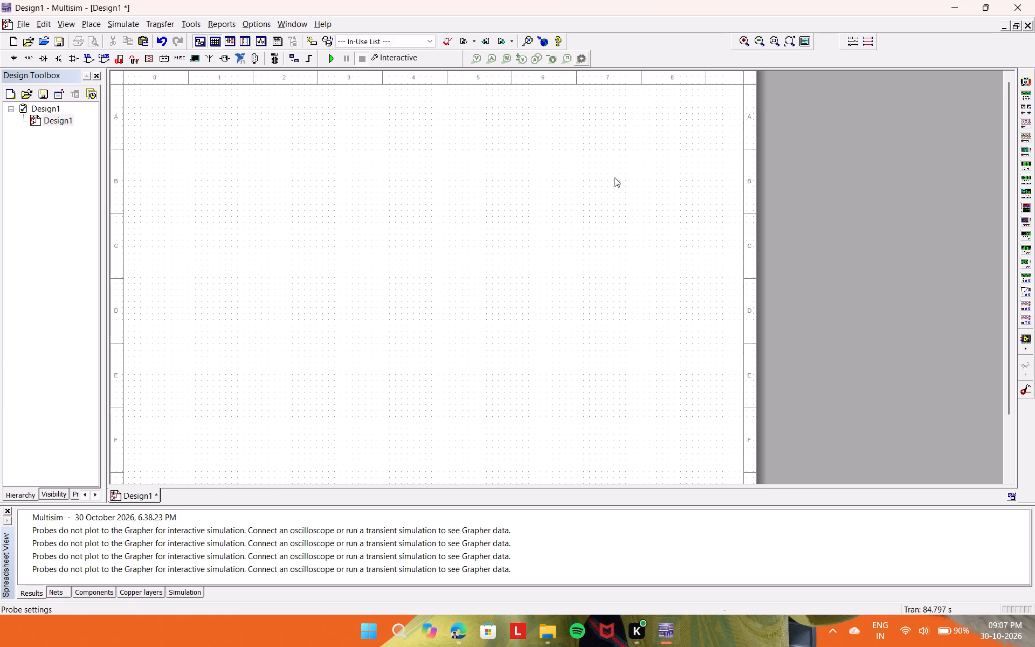
Switch to Microsoft Edge and replace the previous Bing query with a web search for "demorgan rules".
left_click(452, 629)
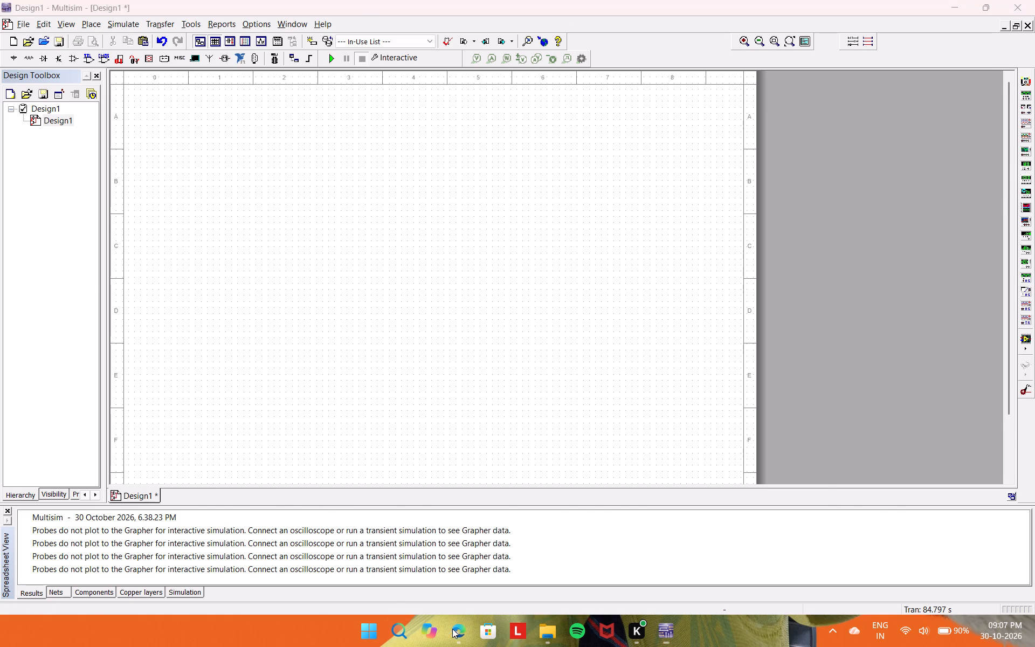
left_click(501, 13)
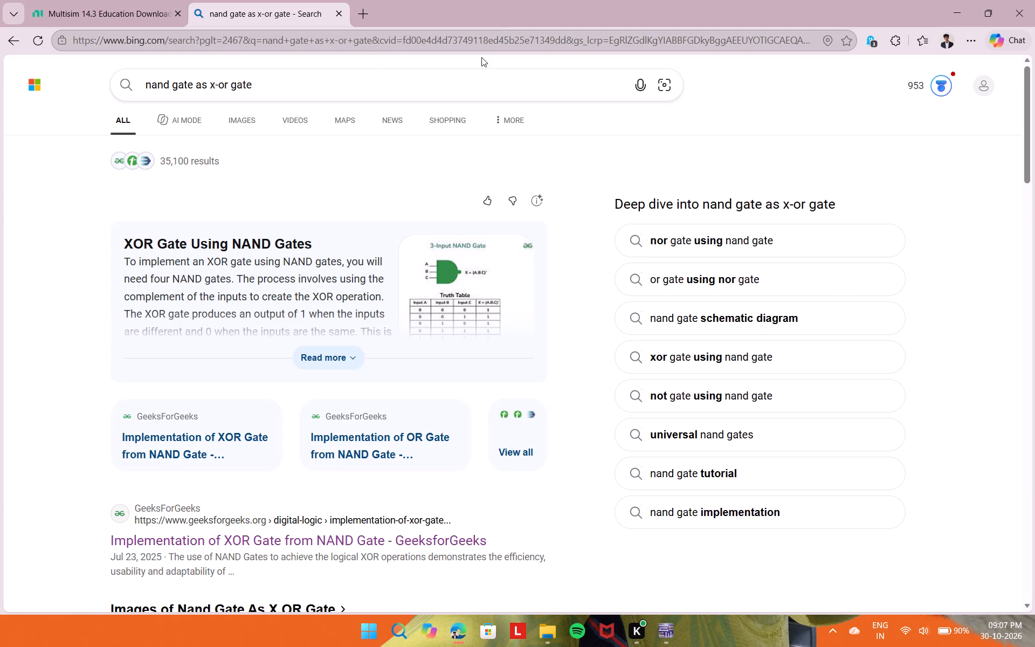
left_click(489, 85)
key("Delete")
key("BackSpace")
key("BackSpace")
key("BackSpace")
key("BackSpace")
key("BackSpace")
key("BackSpace")
key("BackSpace")
key("BackSpace")
key("BackSpace")
key("BackSpace")
key("BackSpace")
key("BackSpace")
key("BackSpace")
key("BackSpace")
key("BackSpace")
key("BackSpace")
key("BackSpace")
key("BackSpace")
key("BackSpace")
key("BackSpace")
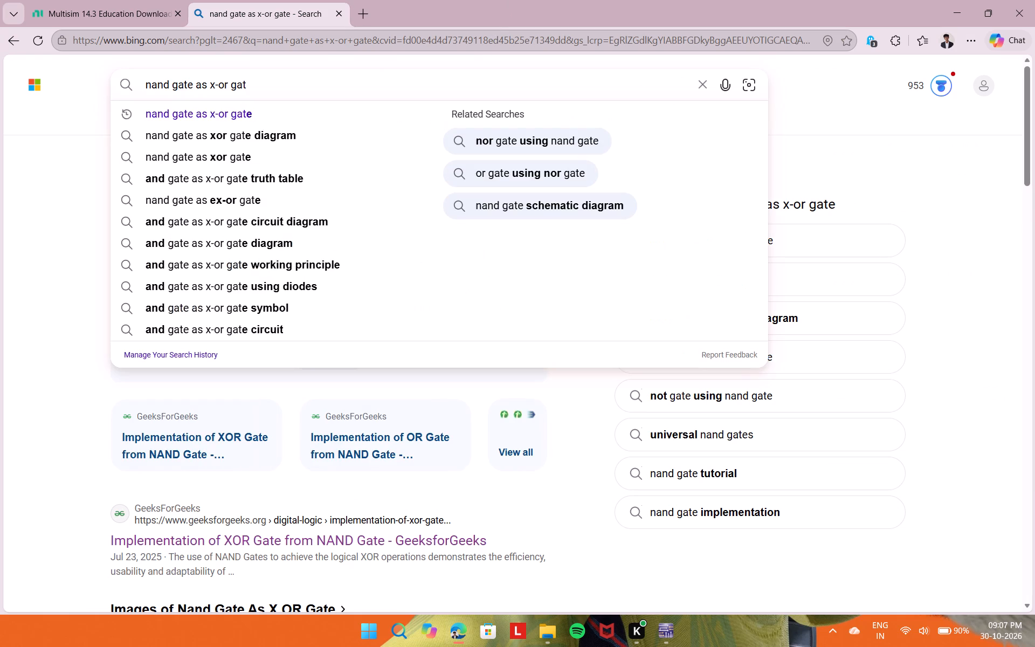
type("demorgan u")
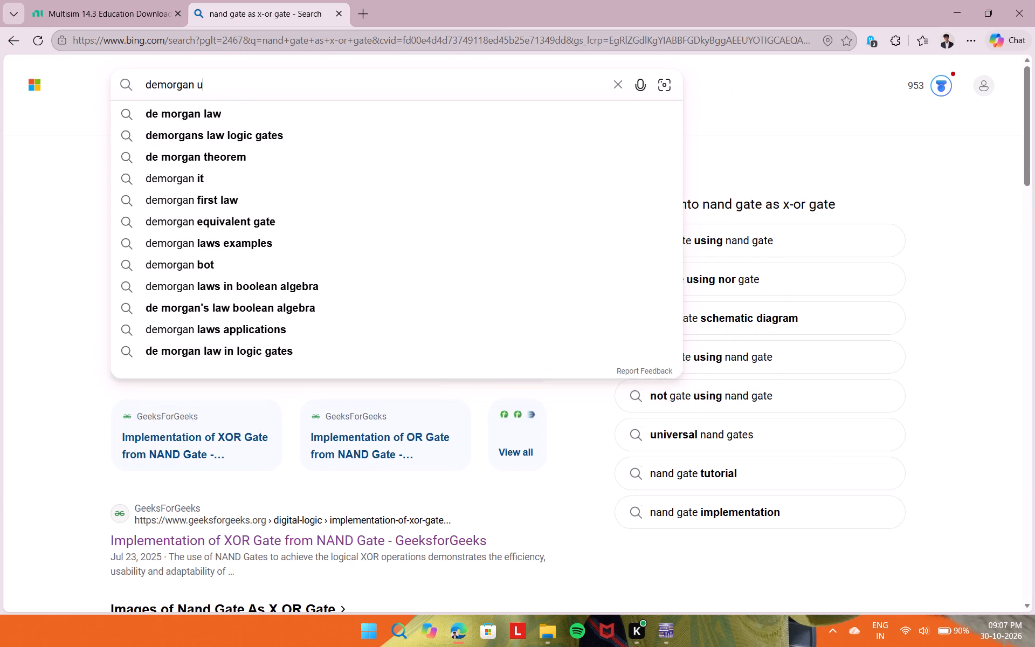
key("BackSpace")
type("rules")
key("Return")
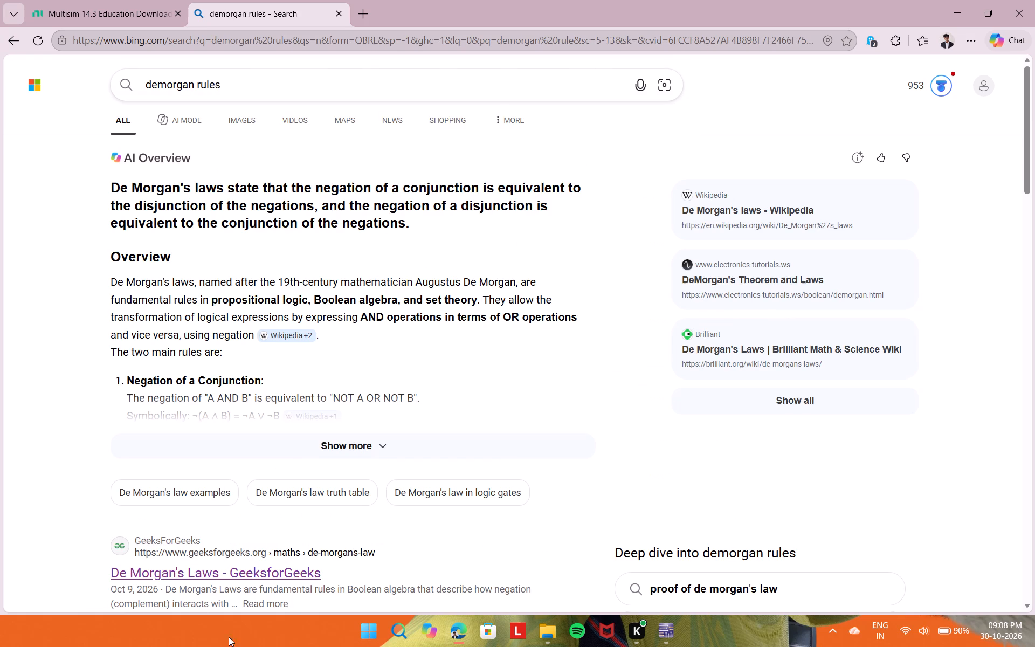
Open the GeeksforGeeks article "De Morgan's Laws" from the search results.
left_click(243, 582)
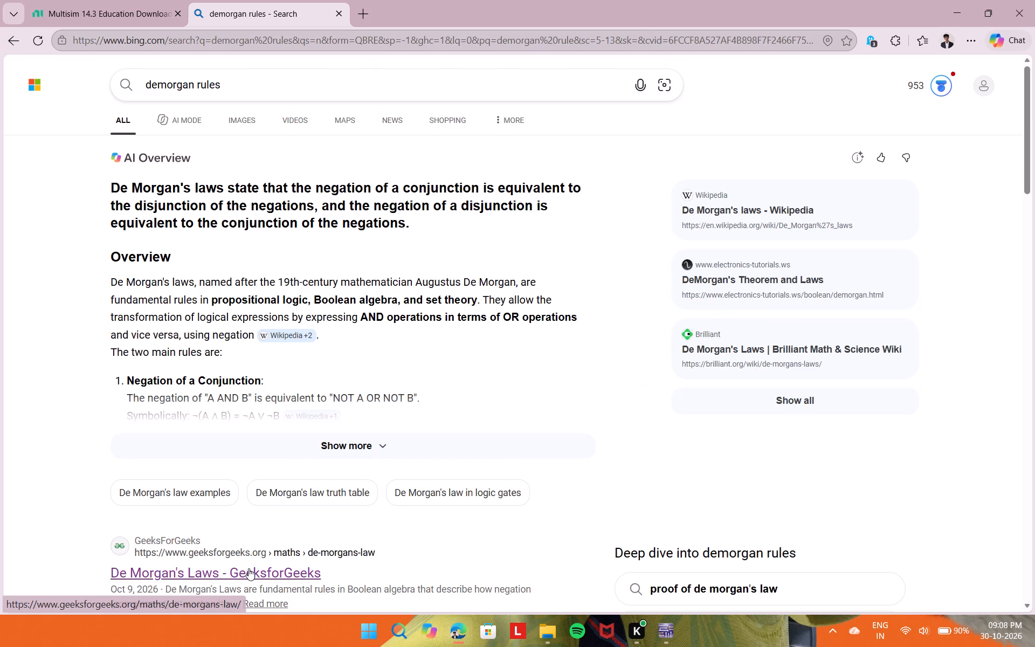
left_click(258, 574)
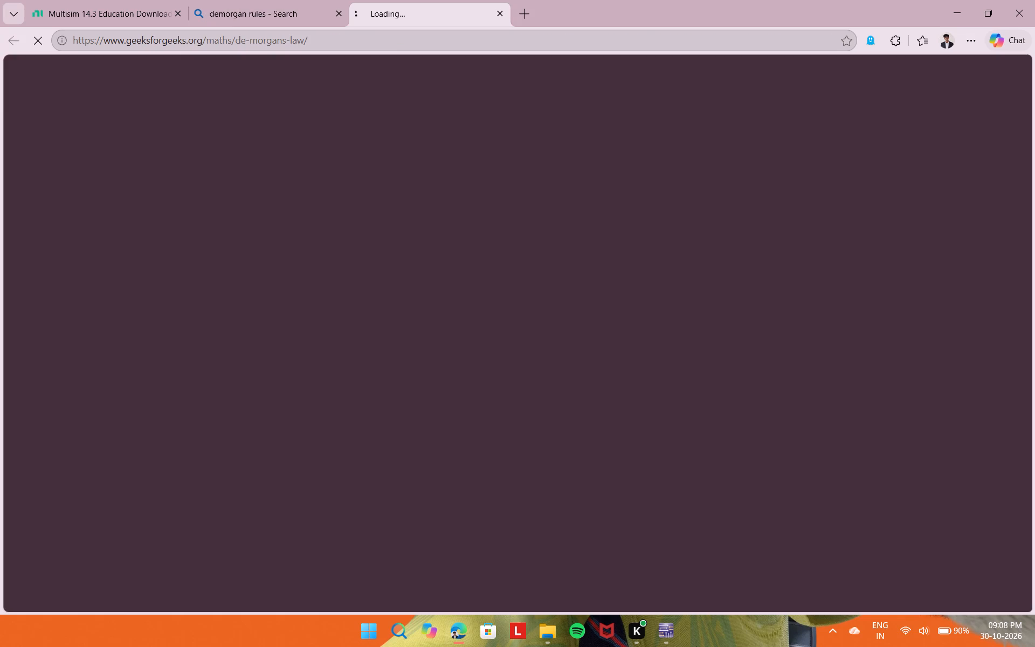
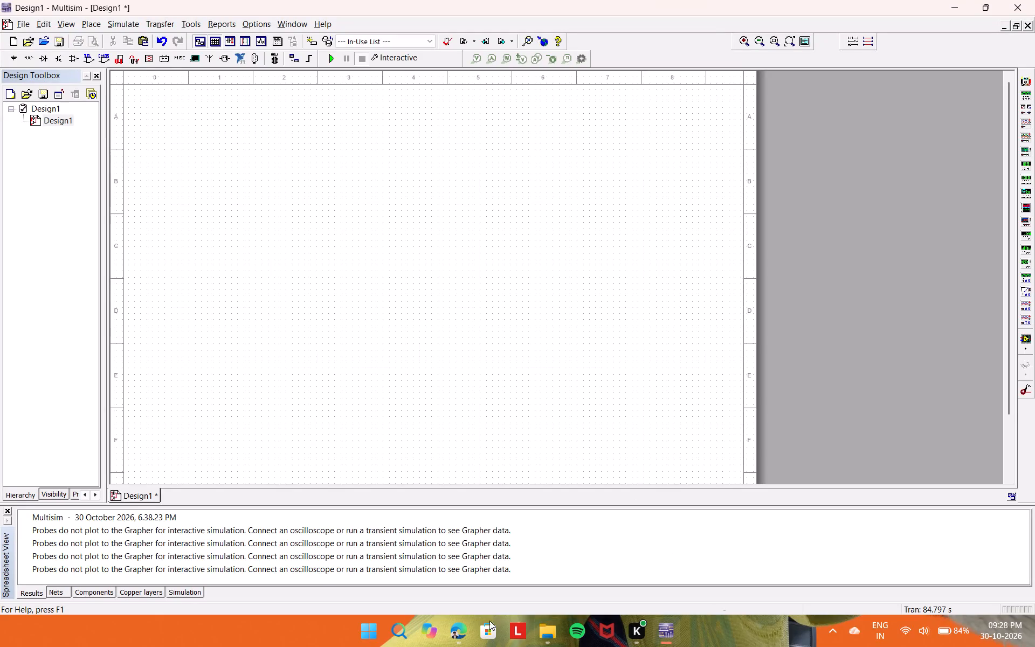
Switch to Microsoft Edge, close the De Morgan's Laws article and search the web for "to realise half adder using x-or and basix gates".
left_click(464, 632, "shift")
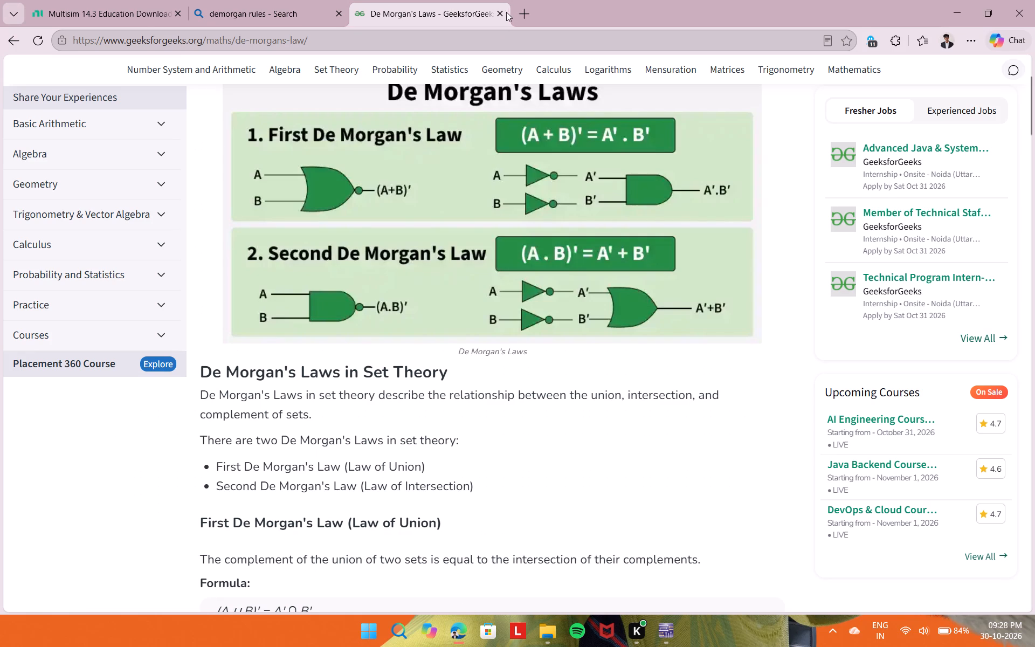
left_click(502, 14, "shift")
left_click(617, 85, "shift")
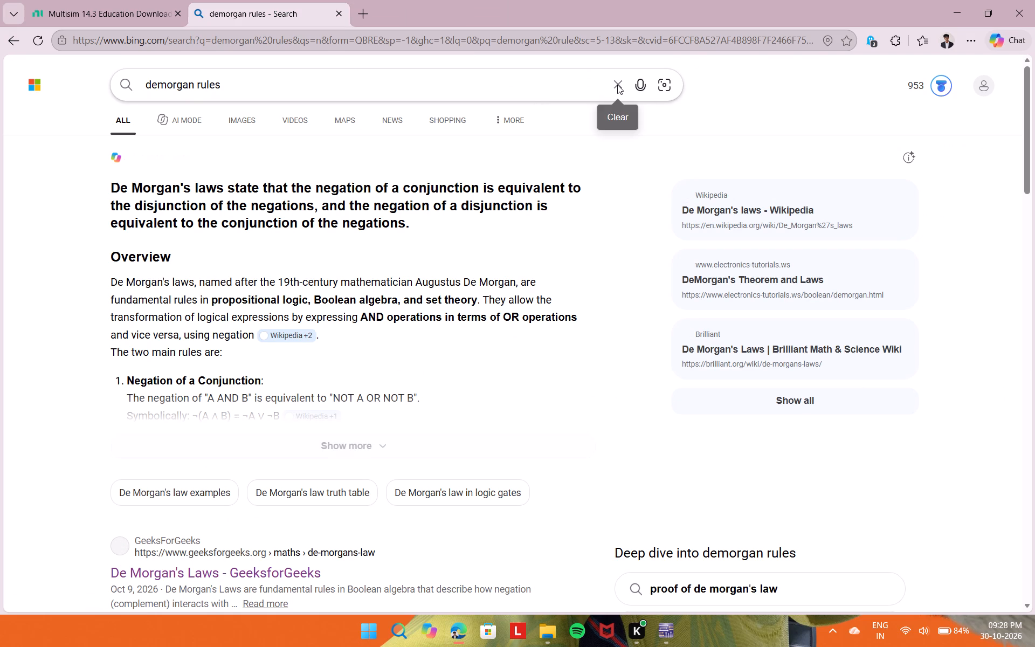
left_click(617, 84, "shift")
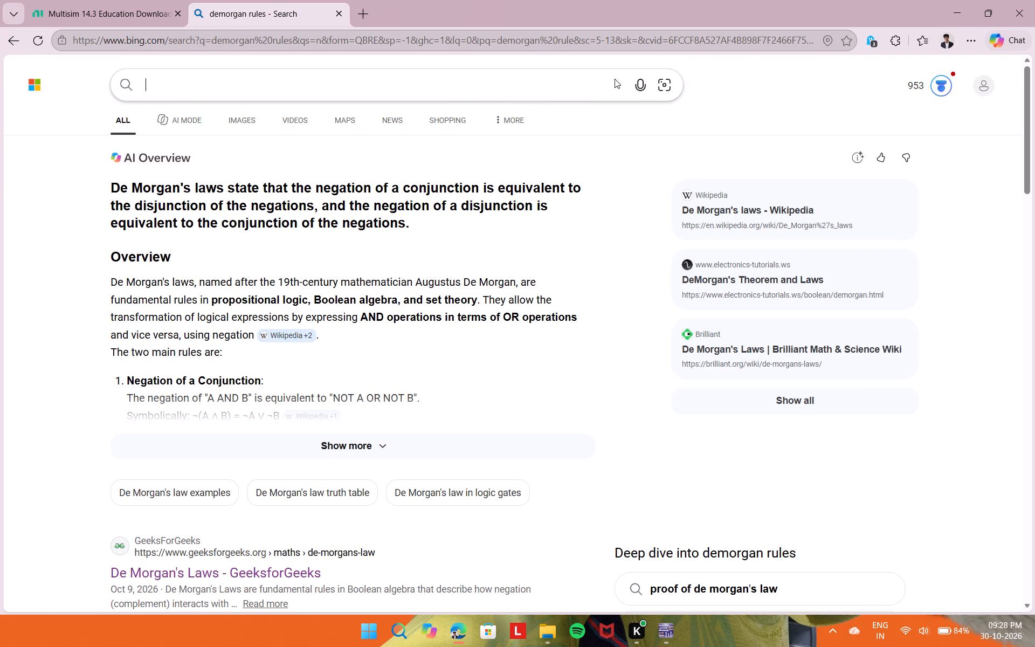
type("to realise half adder usu")
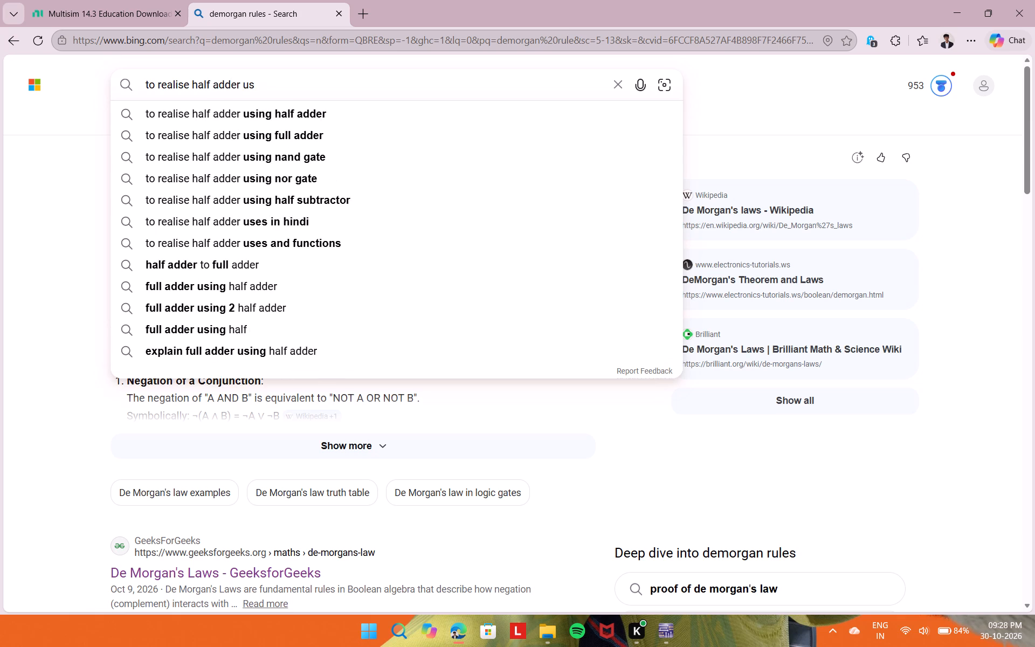
key("BackSpace")
type("ing")
key("space")
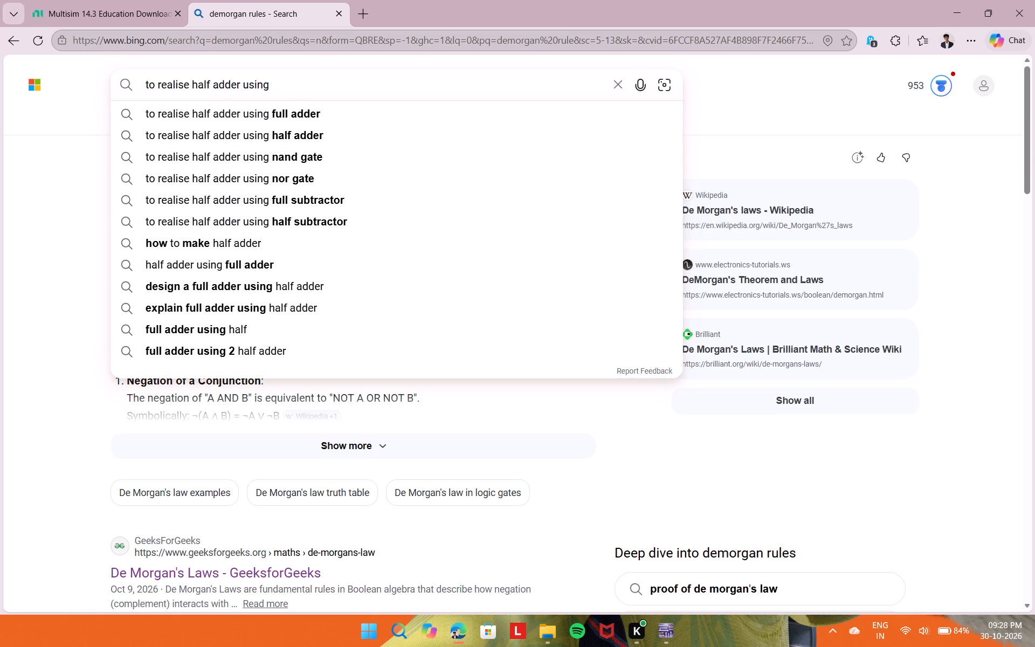
type("x-or and basix gates")
key("Return")
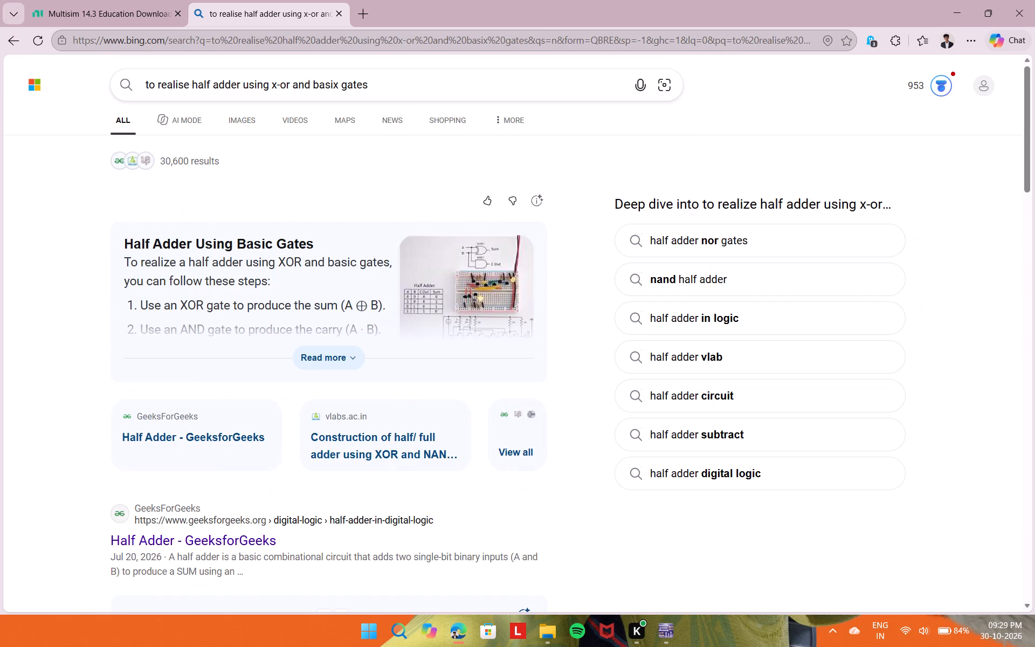
Examine the expanded half adder answer and the image results for circuit diagrams, returning to the general web results.
left_click(331, 361, "shift")
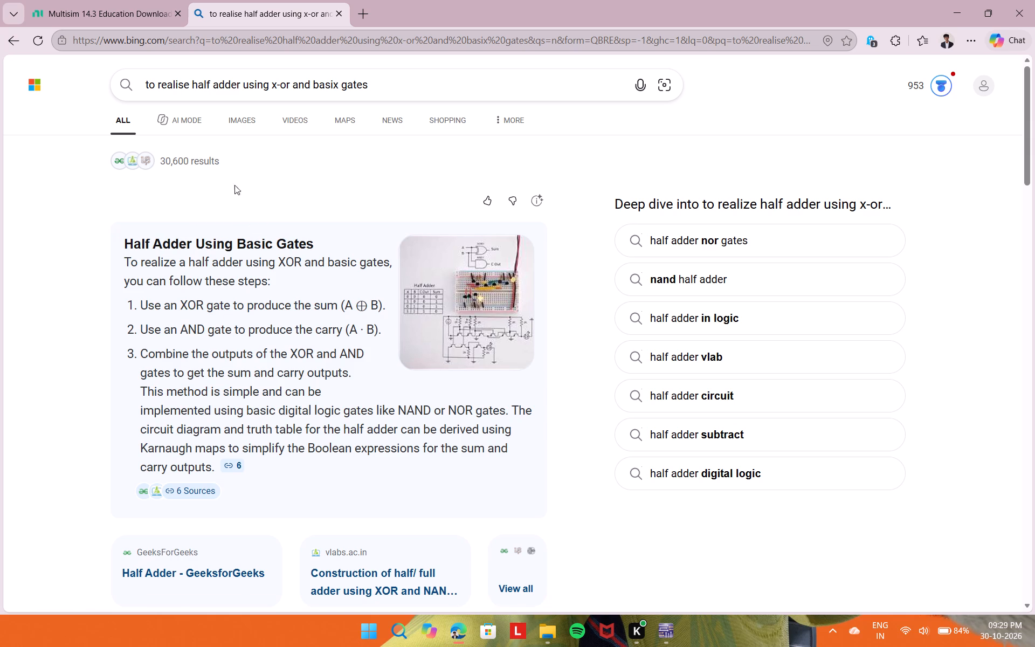
scroll(240, 279, "down", 6, "shift")
scroll(239, 283, "up", 4, "shift")
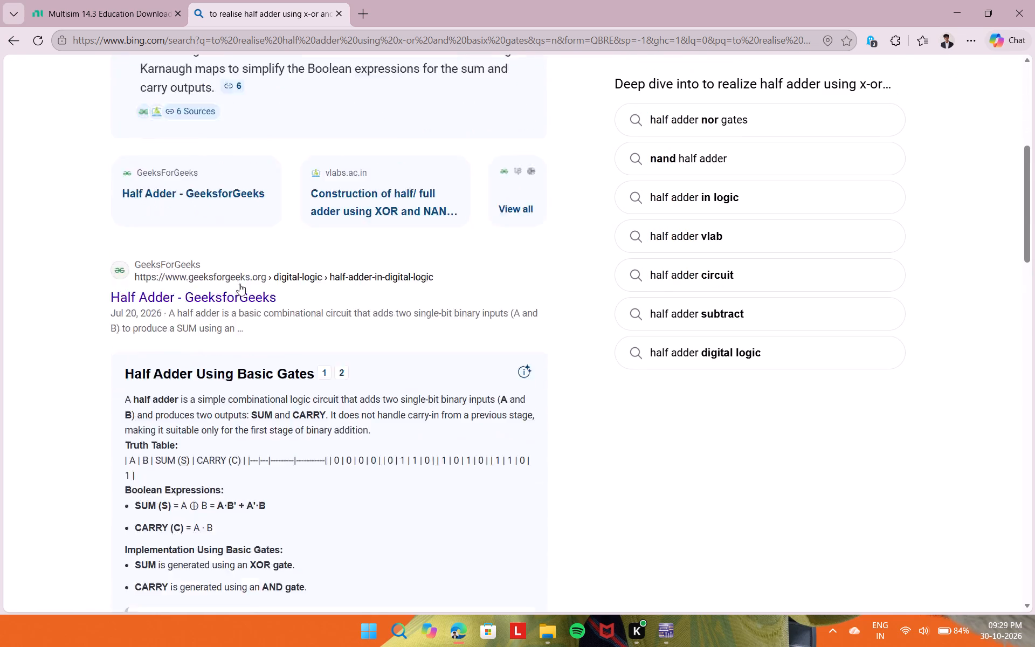
scroll(239, 284, "up", 8, "shift")
left_click(240, 120, "shift")
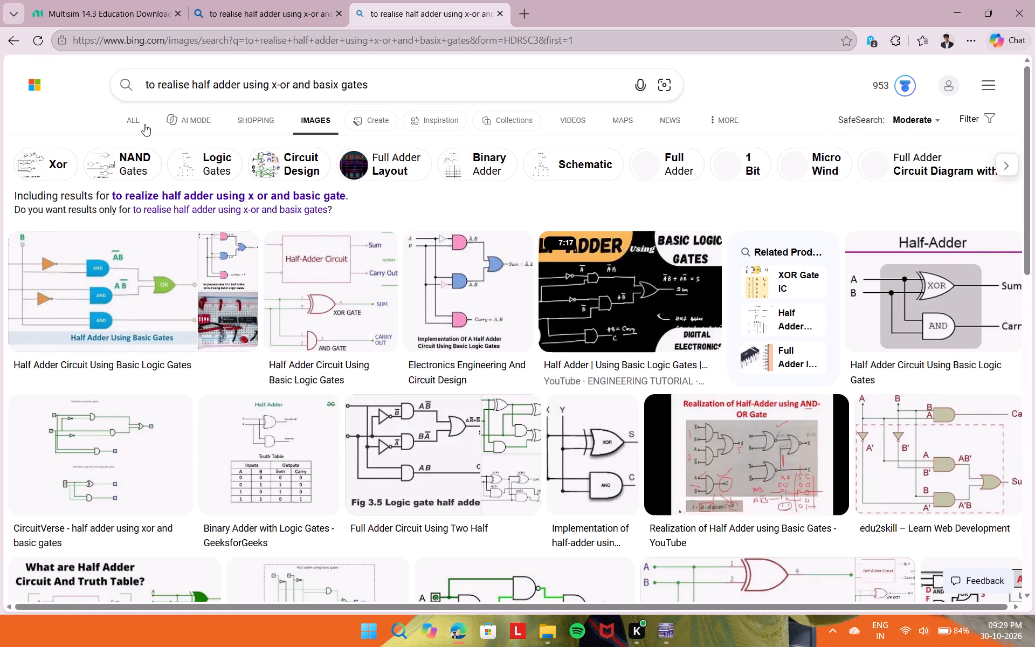
left_click(144, 123, "shift")
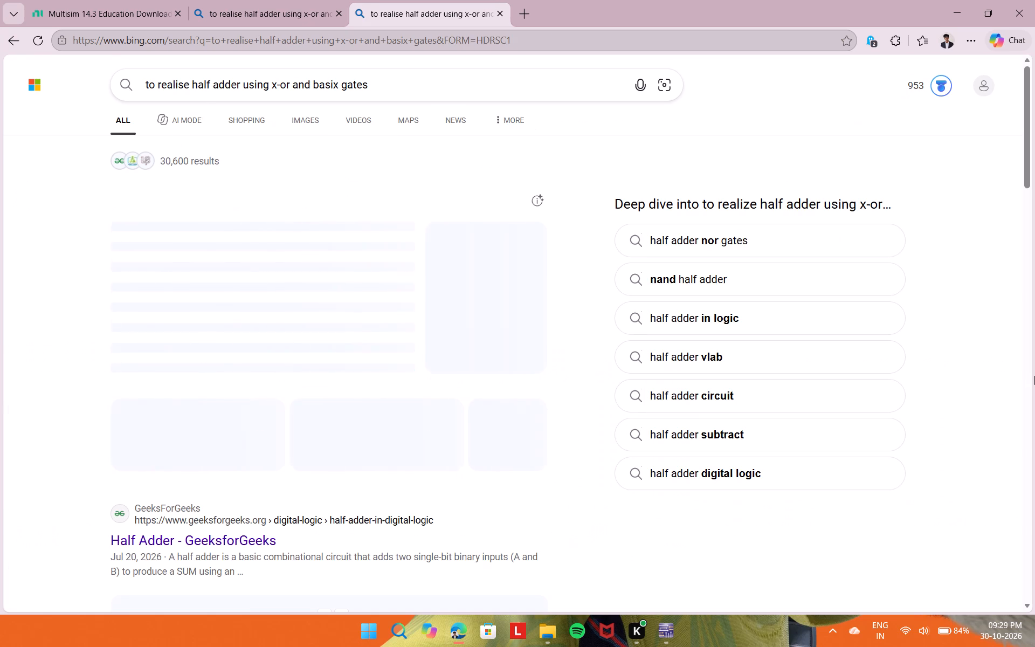
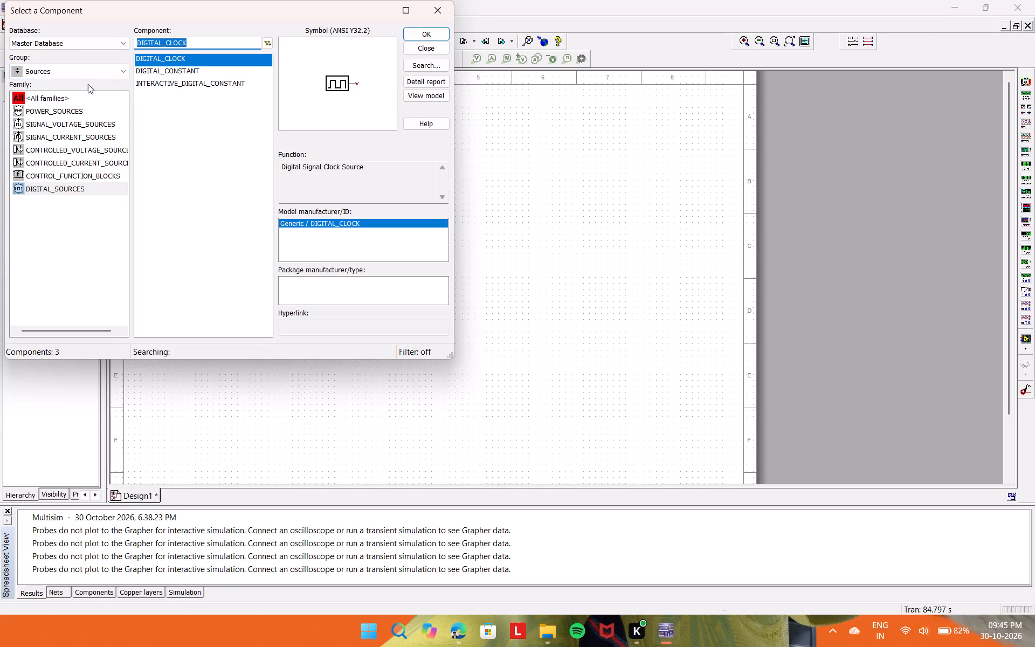
Dismiss the chat notification and set the Master Database component group to <All groups>.
left_click(1005, 504, "shift")
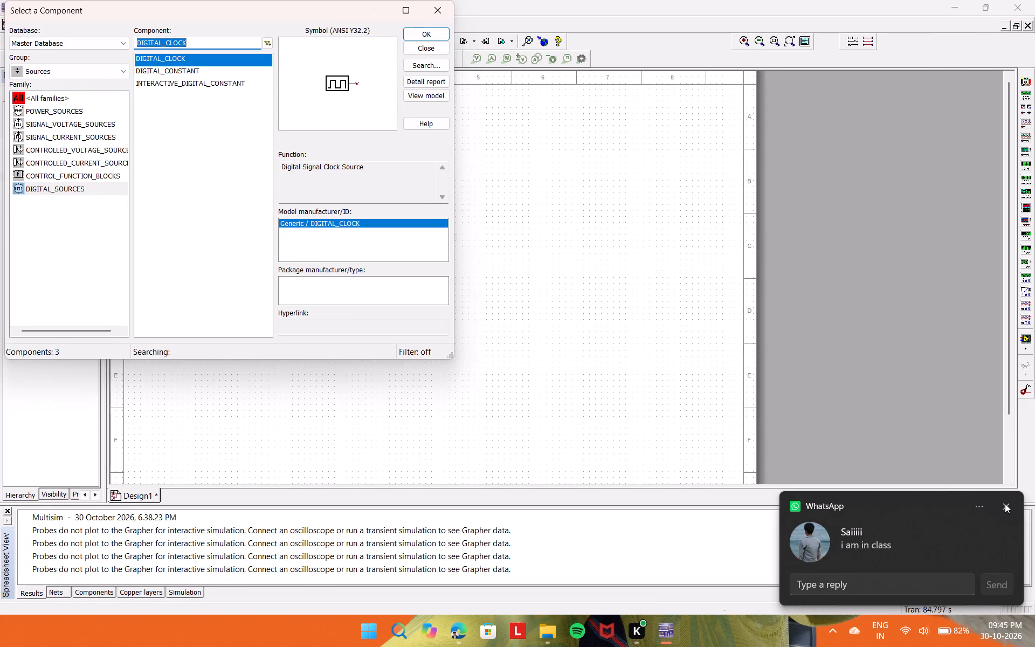
left_click(61, 72, "shift")
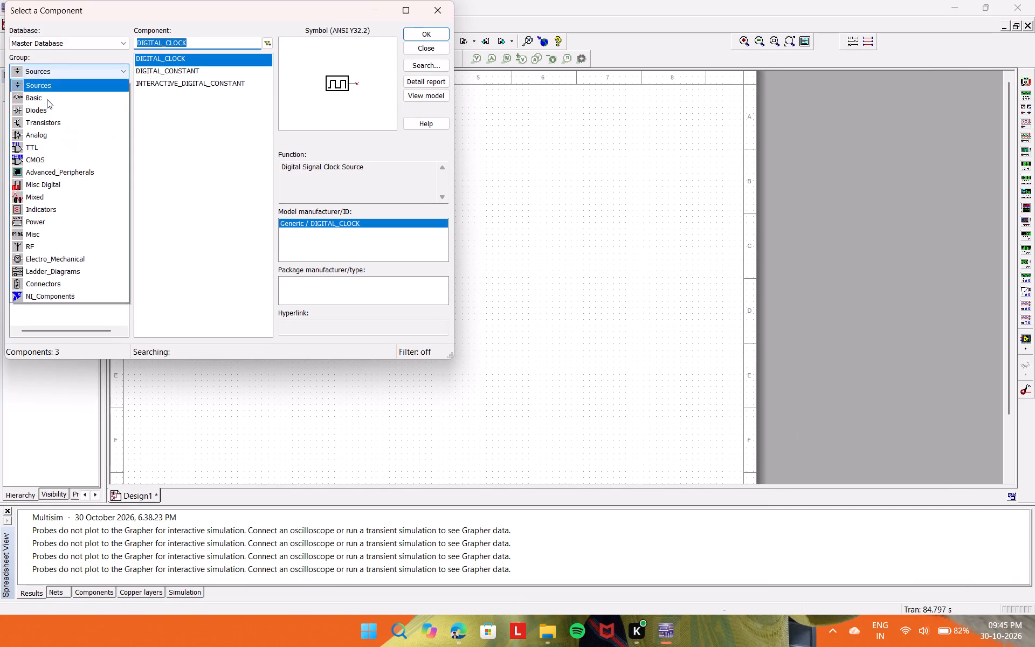
left_click(46, 84, "shift")
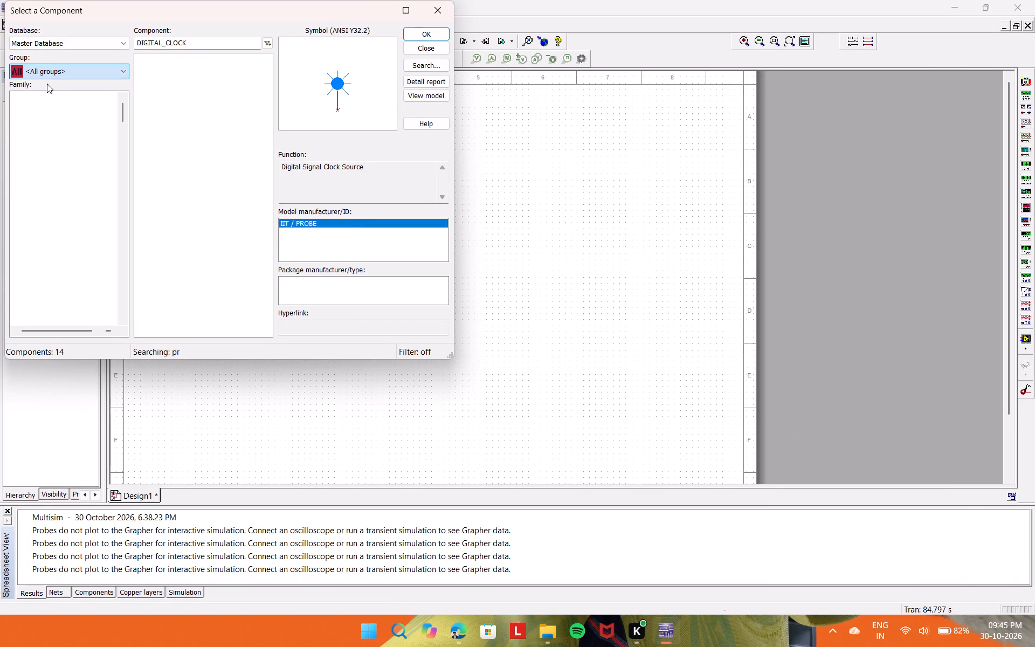
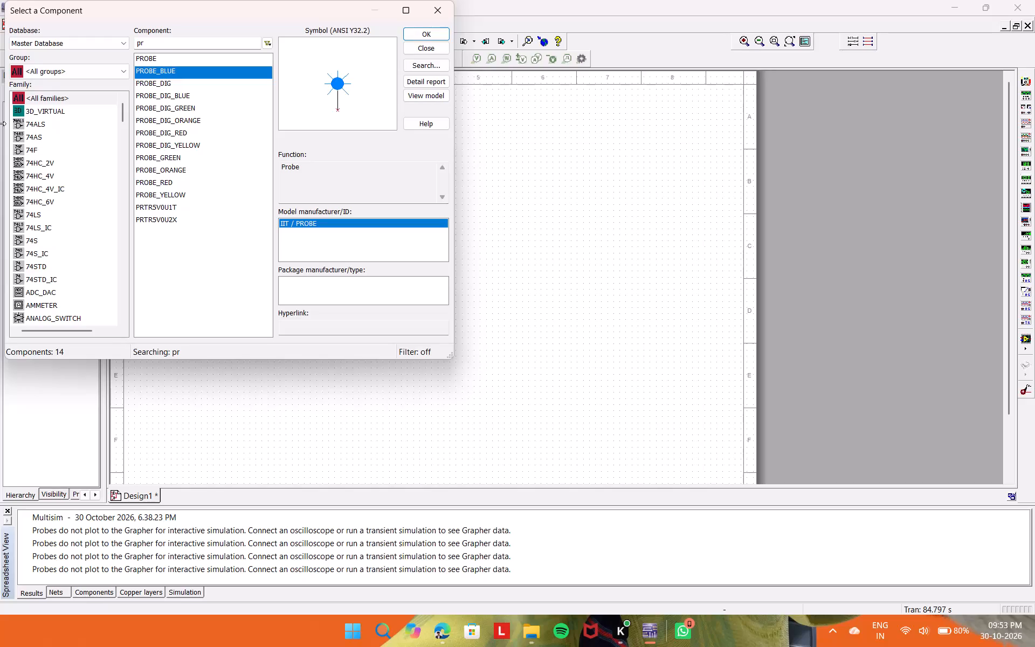
Choose the plain PROBE from the Master Database components matching "pr", with the group set to all groups.
left_click(155, 80, "shift")
left_click(184, 56, "shift")
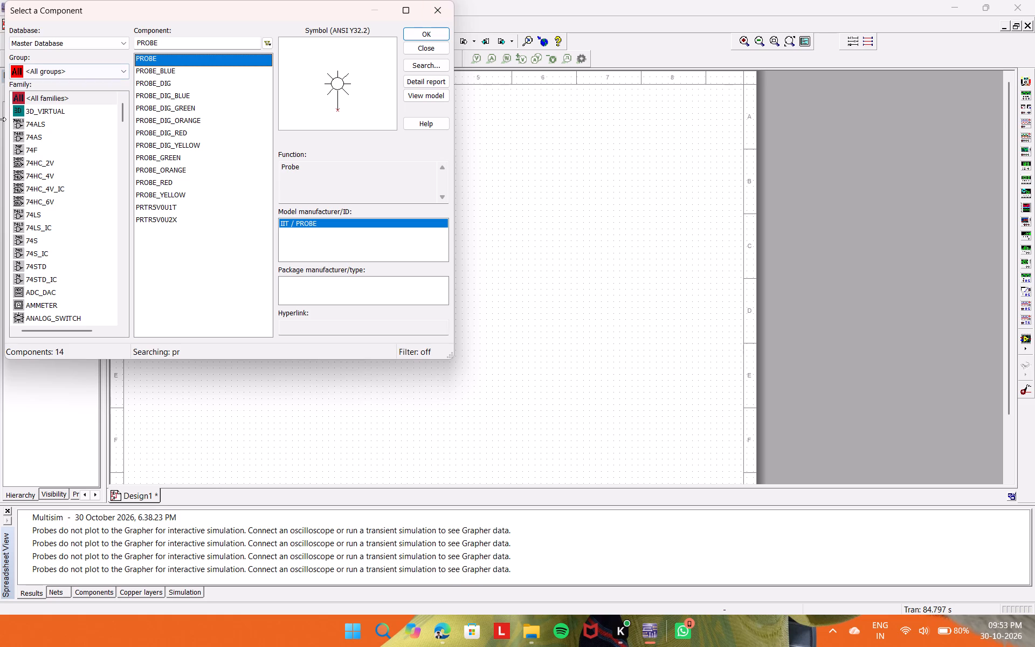
left_click(79, 69, "shift")
left_click(80, 92, "shift")
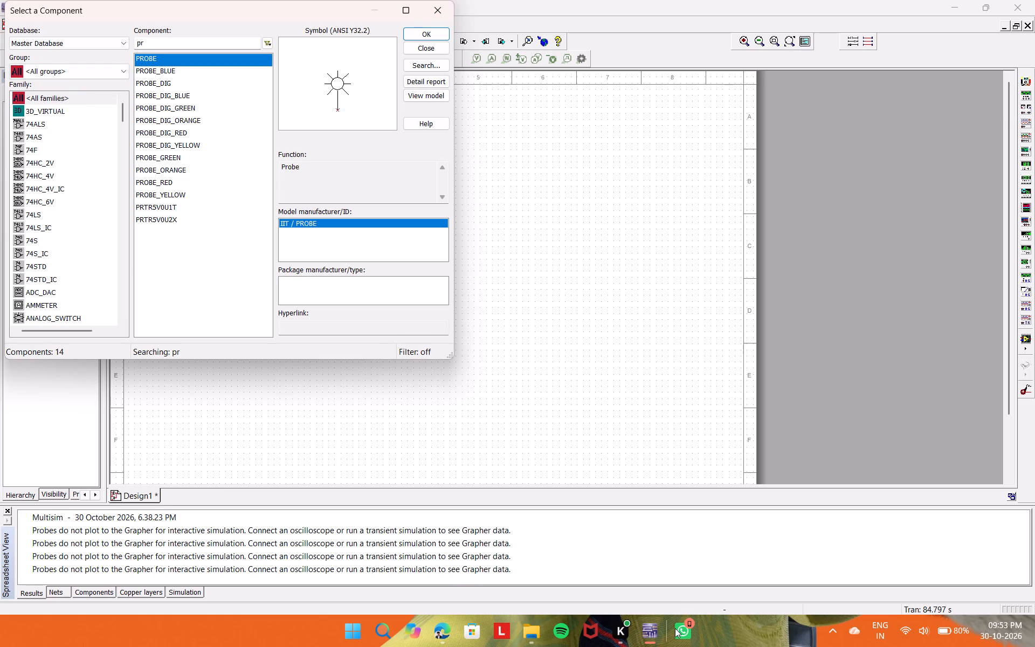